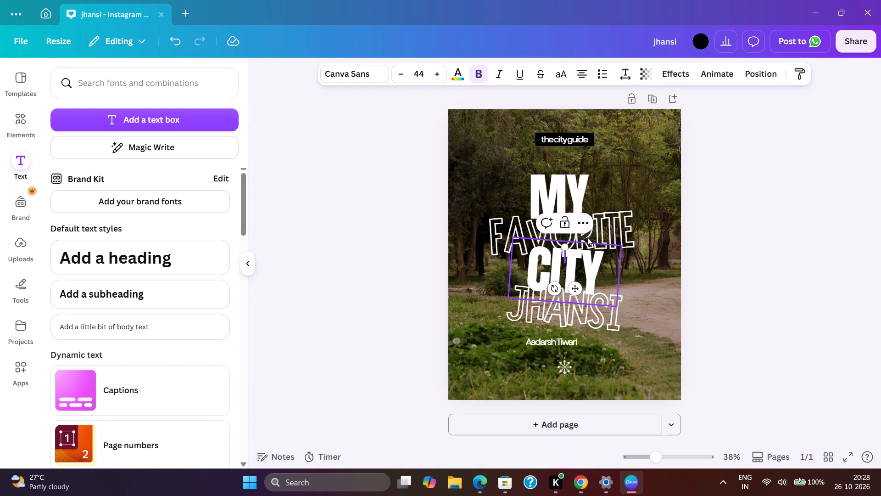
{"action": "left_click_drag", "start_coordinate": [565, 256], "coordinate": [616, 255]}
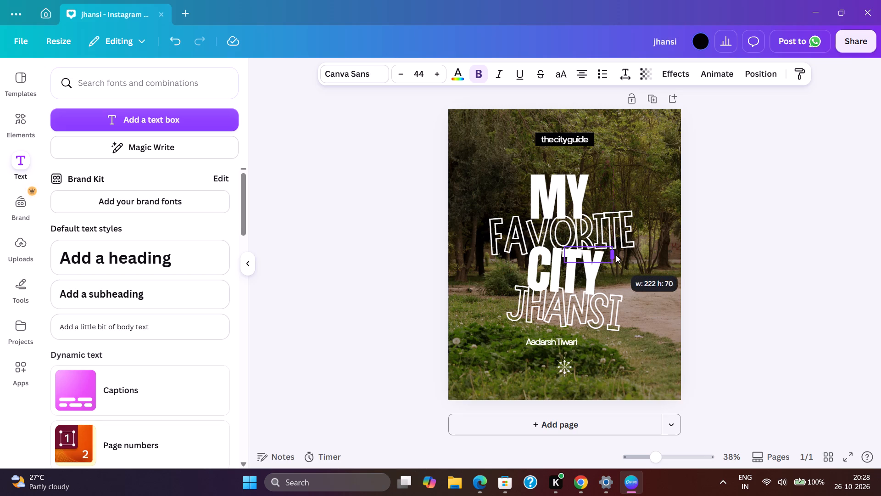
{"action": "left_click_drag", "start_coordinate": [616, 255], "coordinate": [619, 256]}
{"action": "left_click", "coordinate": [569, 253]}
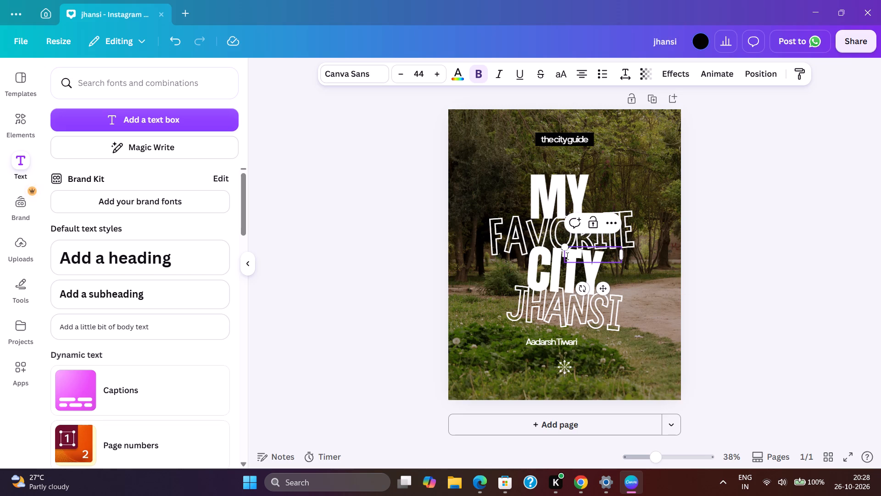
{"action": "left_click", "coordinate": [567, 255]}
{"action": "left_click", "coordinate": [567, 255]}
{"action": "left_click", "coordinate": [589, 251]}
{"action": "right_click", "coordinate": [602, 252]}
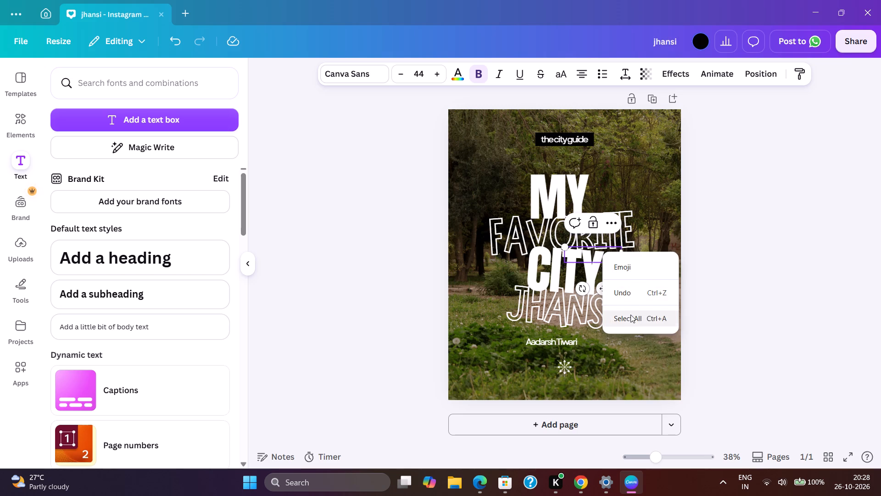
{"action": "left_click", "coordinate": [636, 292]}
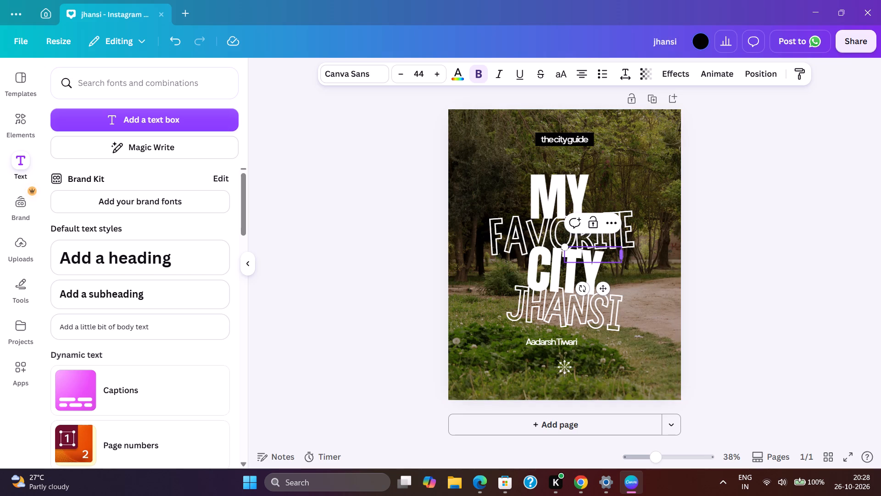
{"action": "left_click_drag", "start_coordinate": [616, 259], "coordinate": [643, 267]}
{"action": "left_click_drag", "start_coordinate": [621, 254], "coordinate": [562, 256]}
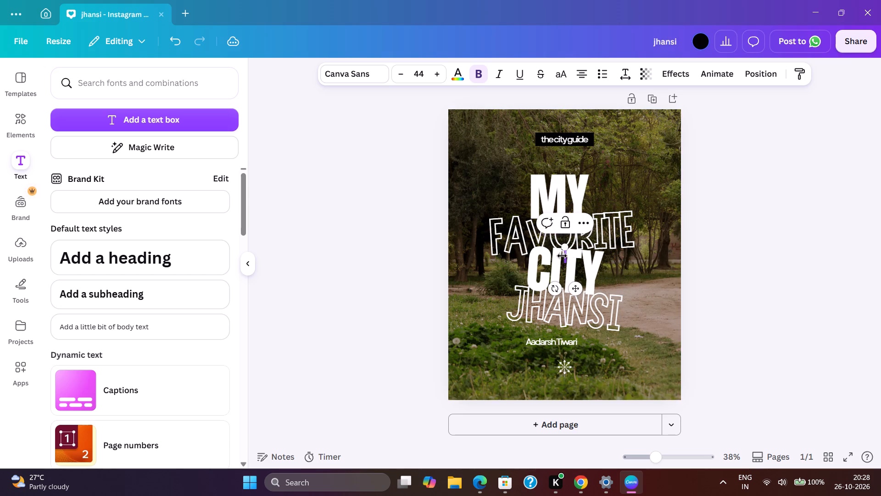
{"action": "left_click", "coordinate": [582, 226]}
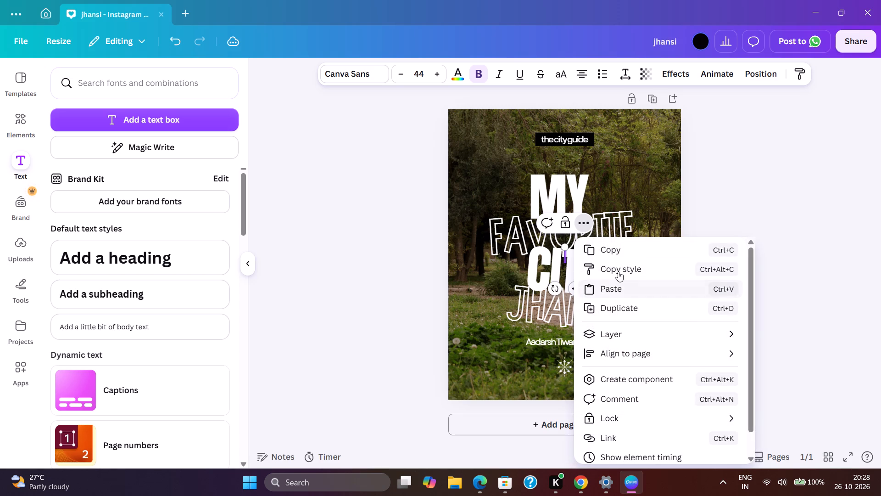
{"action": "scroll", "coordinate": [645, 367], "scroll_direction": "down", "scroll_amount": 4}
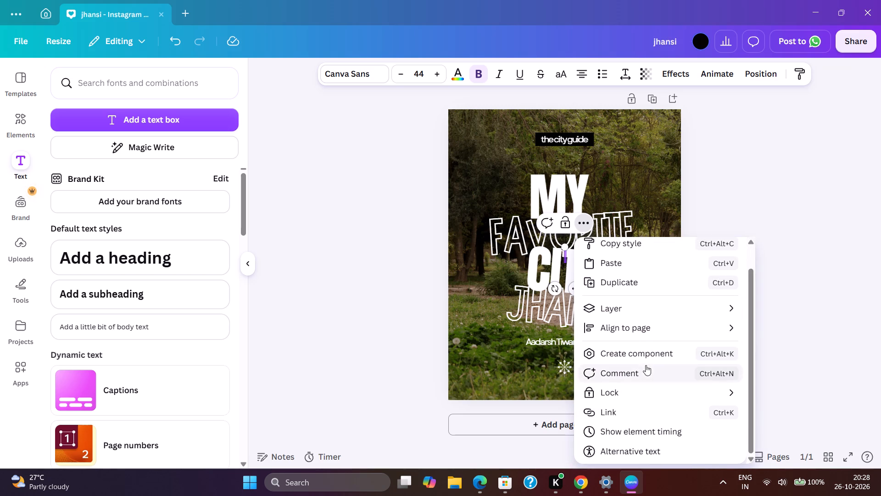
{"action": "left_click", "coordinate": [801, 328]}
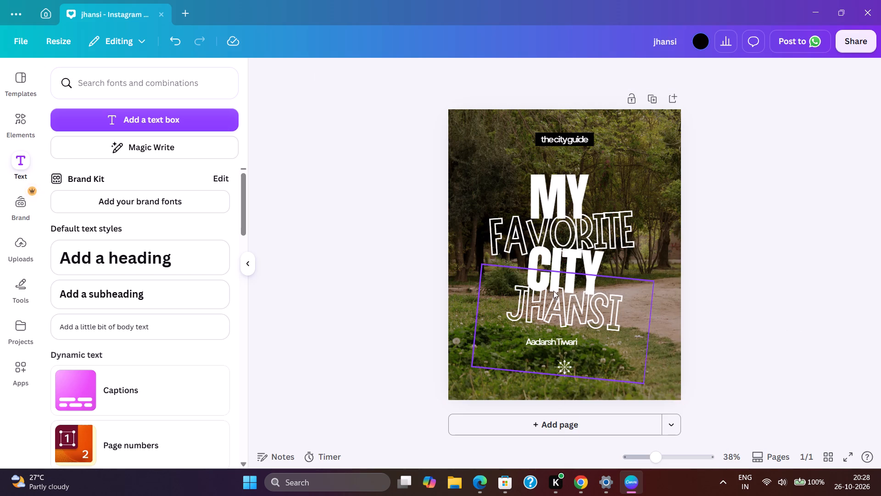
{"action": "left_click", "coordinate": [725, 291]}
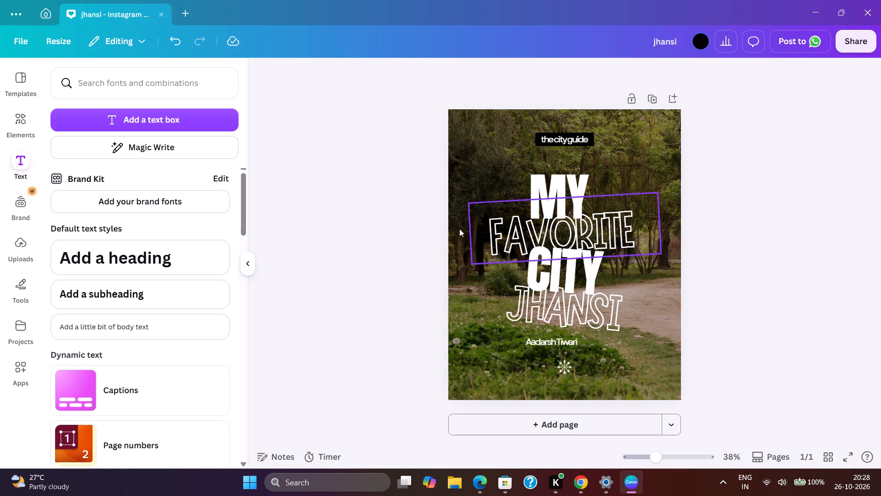
Add a subheading to the poster reading "Bundelkhand Institute Of Engineering and technology".
{"action": "left_click", "coordinate": [154, 289]}
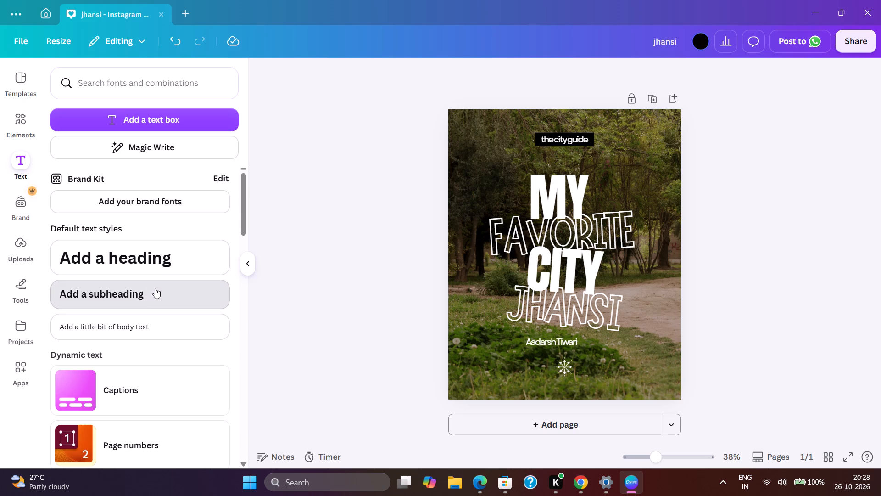
{"action": "key", "text": "BackSpace"}
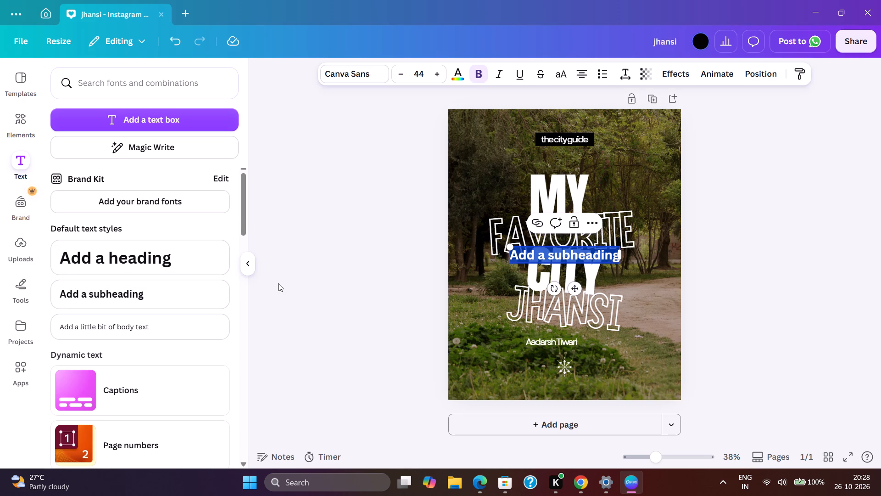
{"action": "key", "text": "shift+b"}
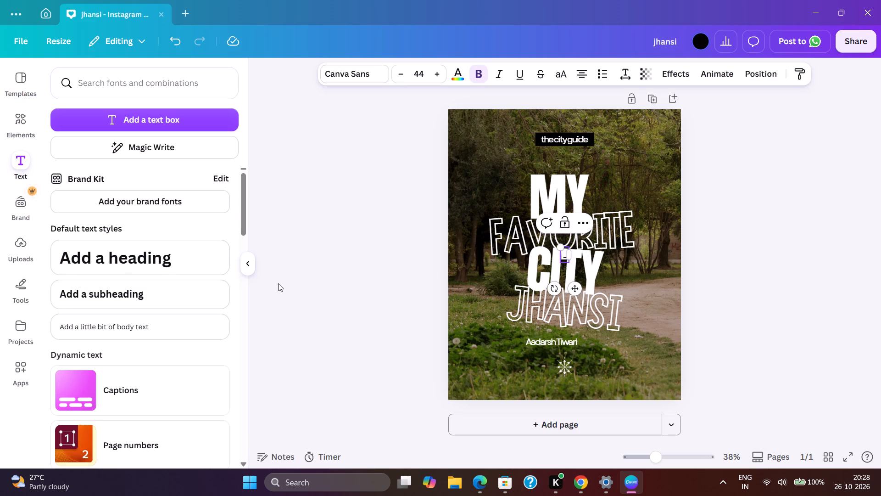
{"action": "type", "text": "unde"}
{"action": "type", "text": "lkha"}
{"action": "type", "text": "nd in"}
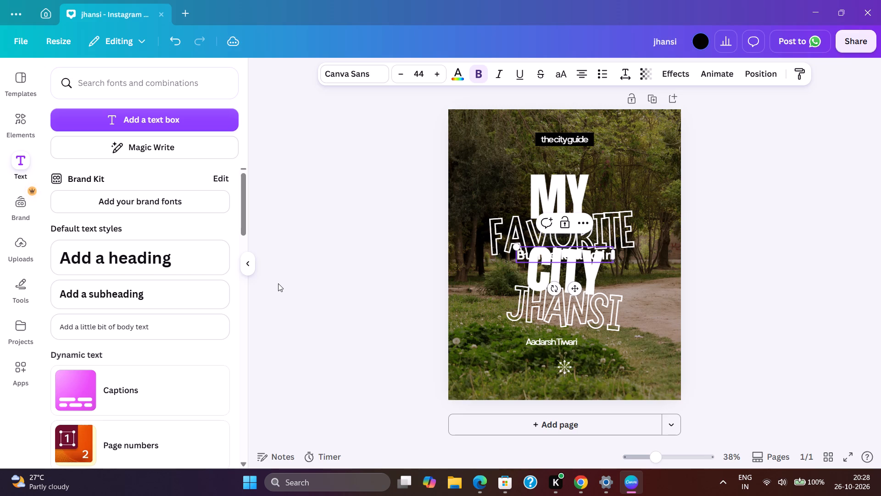
{"action": "key", "text": "BackSpace"}
{"action": "key", "text": "BackSpace"}
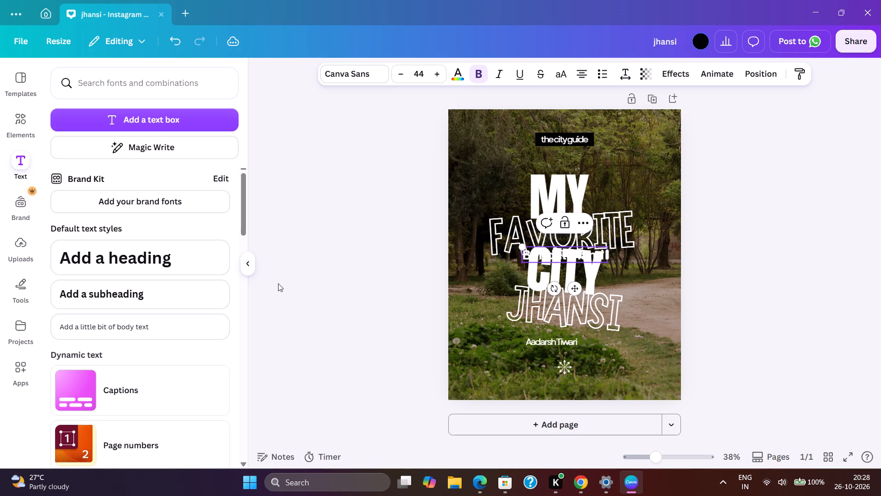
{"action": "type", "text": "Inst"}
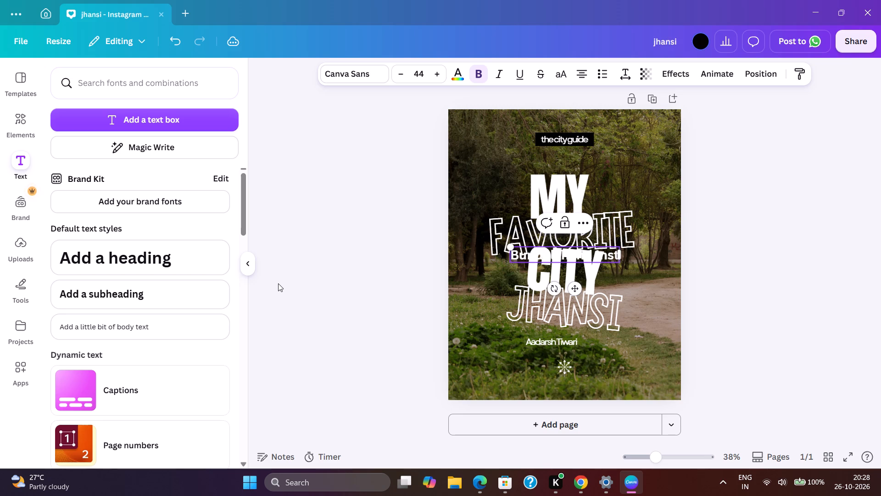
{"action": "type", "text": "itut"}
{"action": "type", "text": "e"}
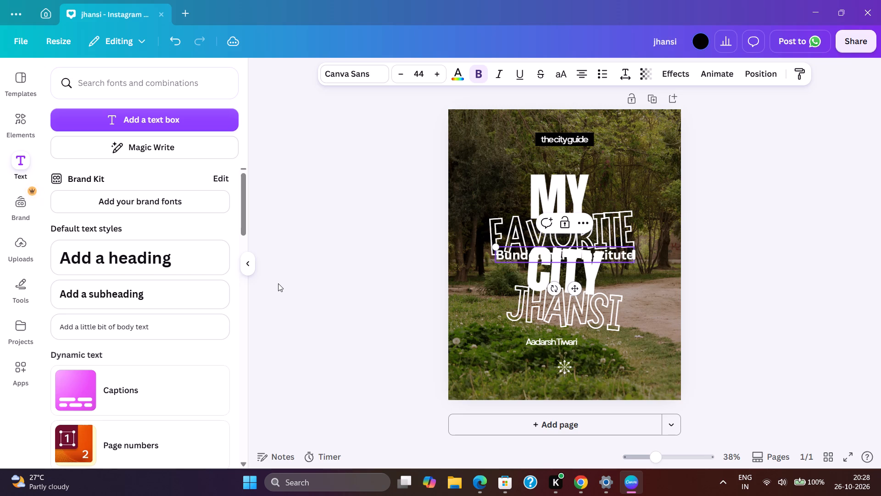
{"action": "key", "text": "space"}
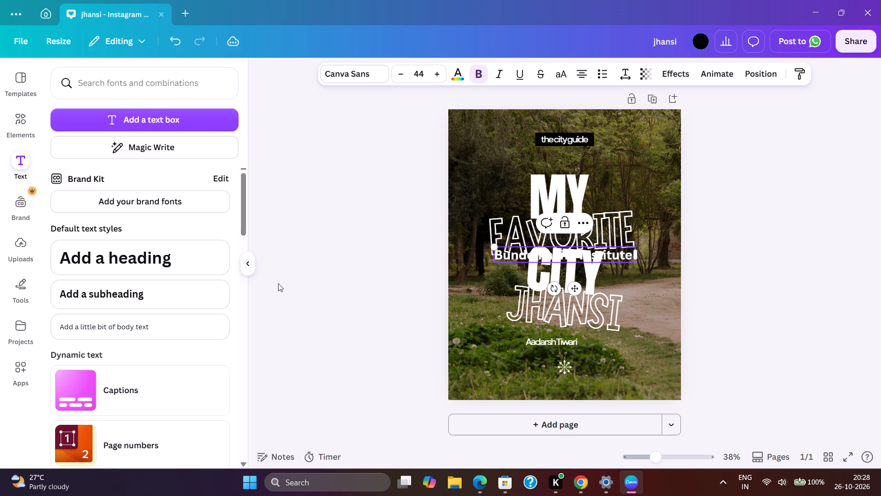
{"action": "type", "text": "Of"}
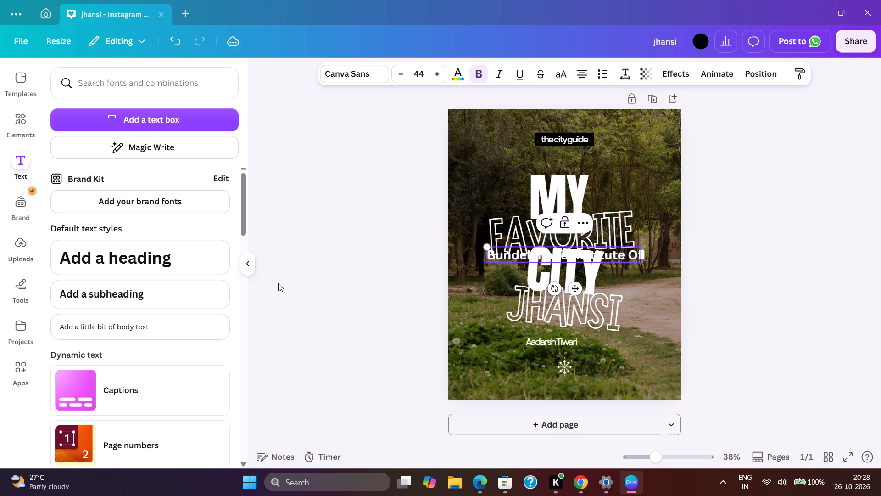
{"action": "key", "text": "space"}
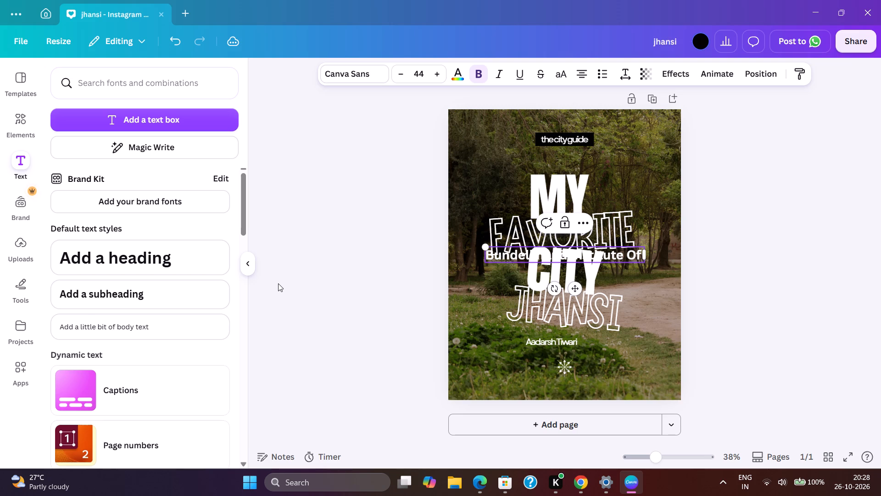
{"action": "type", "text": "Em"}
{"action": "key", "text": "BackSpace"}
{"action": "key", "text": "n"}
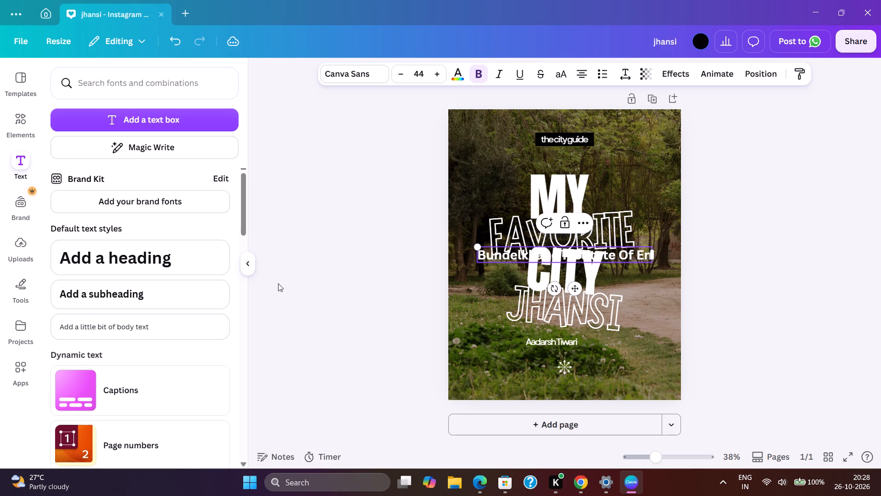
{"action": "type", "text": "gineering and te"}
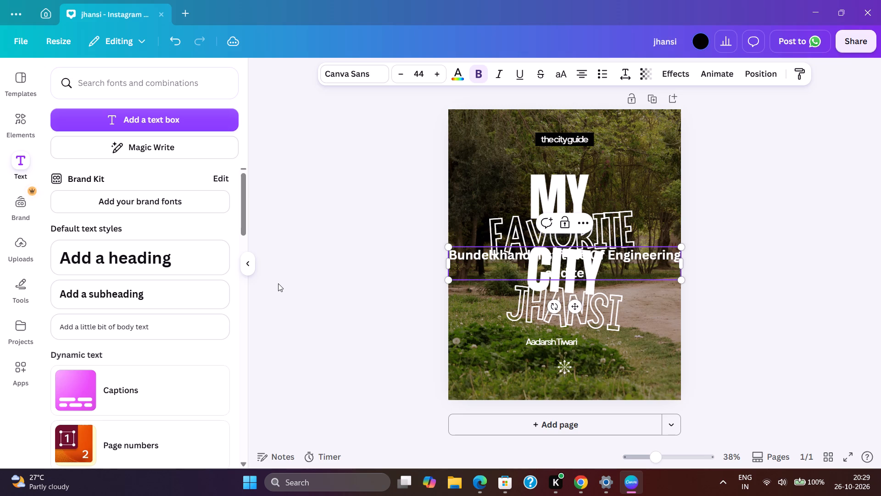
{"action": "type", "text": "chnolo"}
{"action": "type", "text": "gy"}
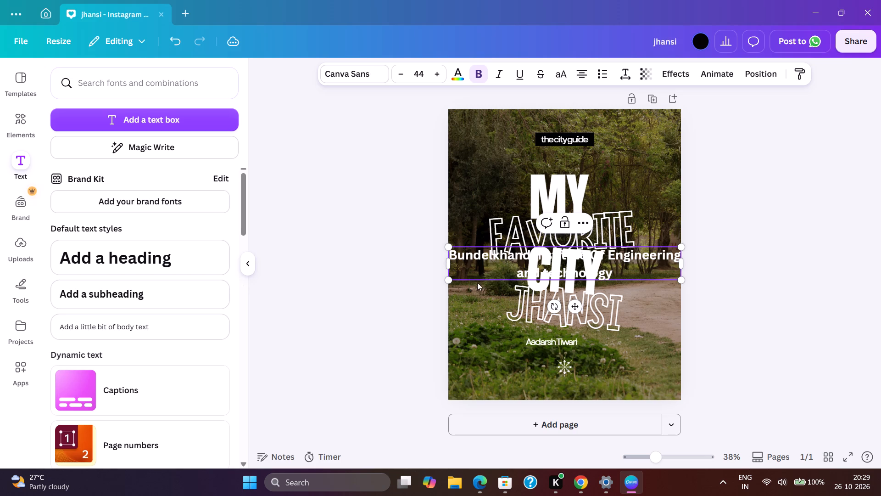
{"action": "left_click", "coordinate": [736, 329]}
Move the institute name text up to the top edge of the poster, spanning the page width.
{"action": "left_click_drag", "start_coordinate": [626, 267], "coordinate": [633, 129]}
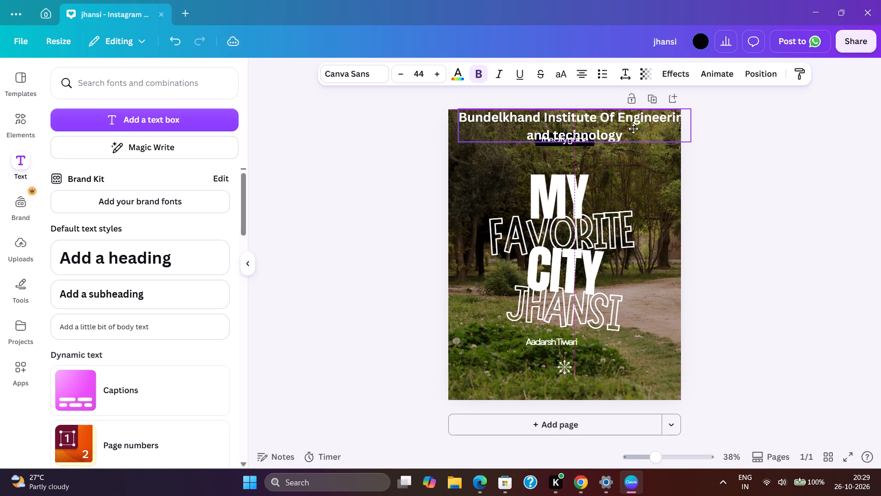
{"action": "left_click_drag", "start_coordinate": [633, 129], "coordinate": [625, 128]}
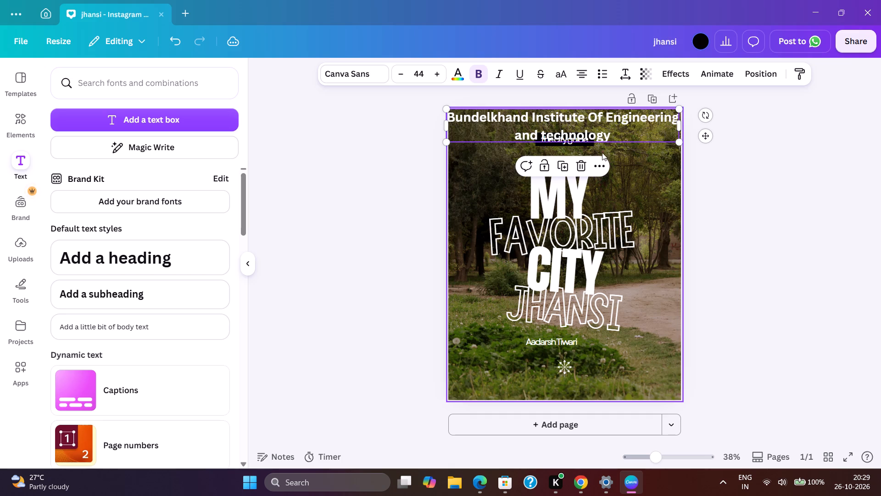
{"action": "left_click", "coordinate": [712, 191]}
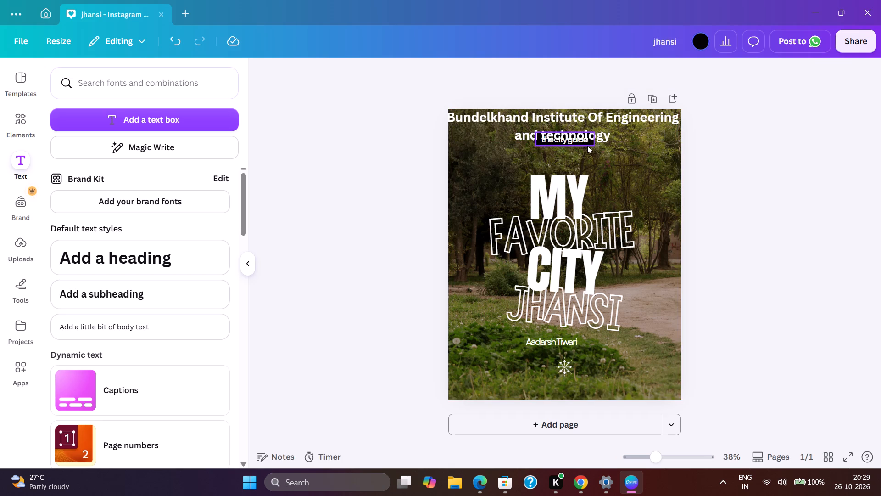
Move the black rectangle down from behind "the city guide" into the gap just above "MY".
{"action": "left_click_drag", "start_coordinate": [587, 146], "coordinate": [586, 162]}
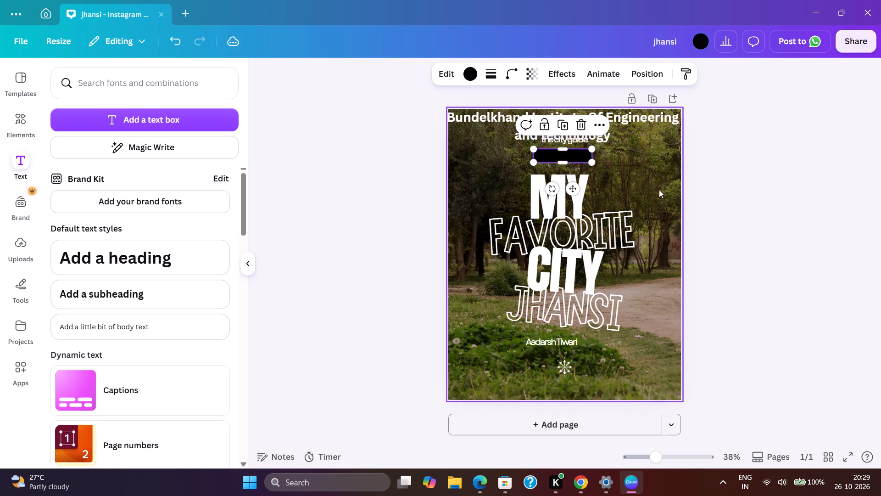
{"action": "left_click", "coordinate": [760, 210]}
Change the text colour of the institute name to the custom solid colour #D28080.
{"action": "left_click", "coordinate": [584, 140]}
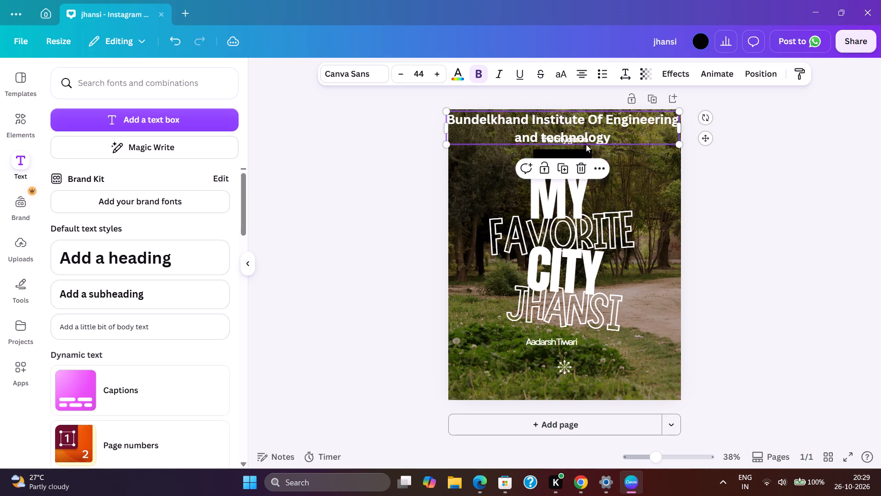
{"action": "left_click", "coordinate": [735, 188]}
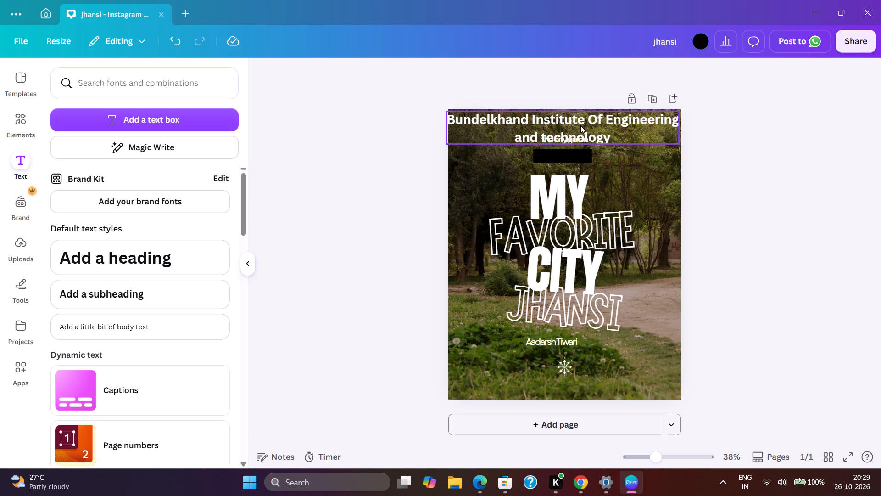
{"action": "left_click", "coordinate": [580, 125]}
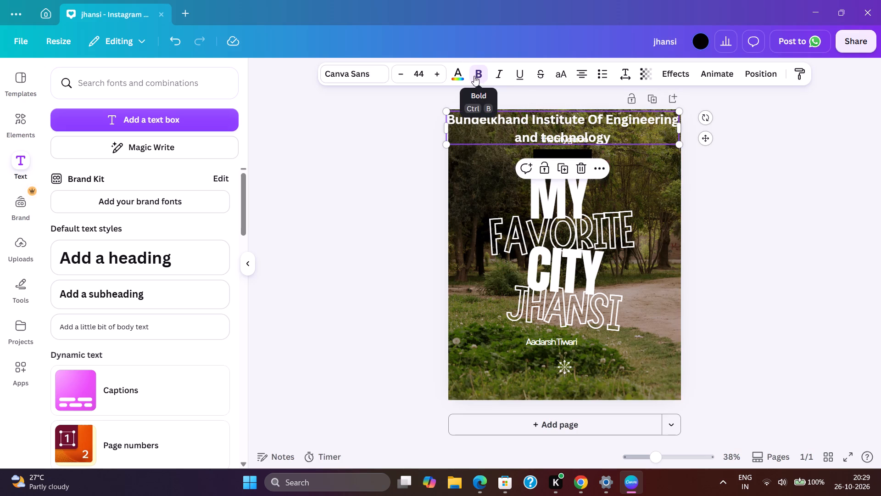
{"action": "left_click", "coordinate": [461, 79]}
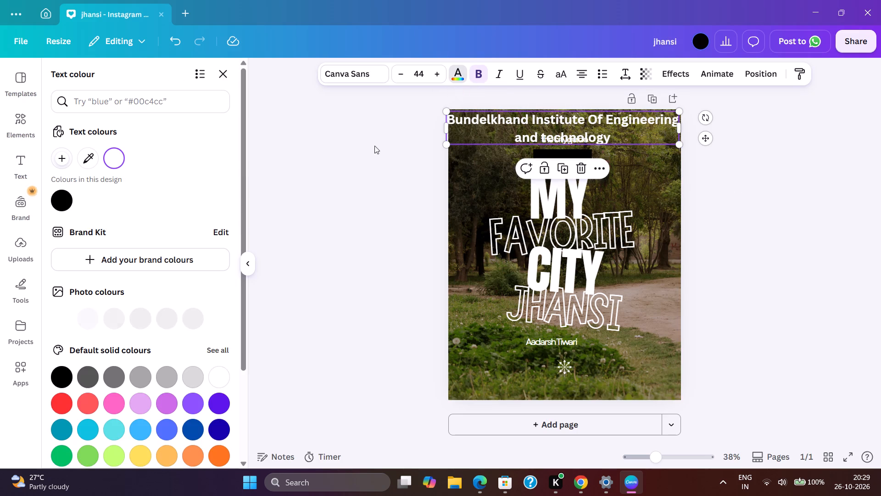
{"action": "left_click", "coordinate": [68, 160]}
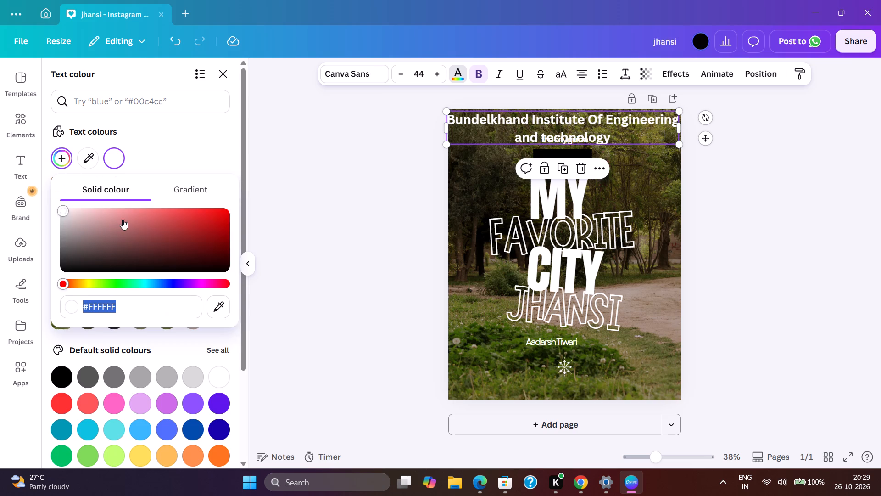
{"action": "left_click", "coordinate": [126, 220]}
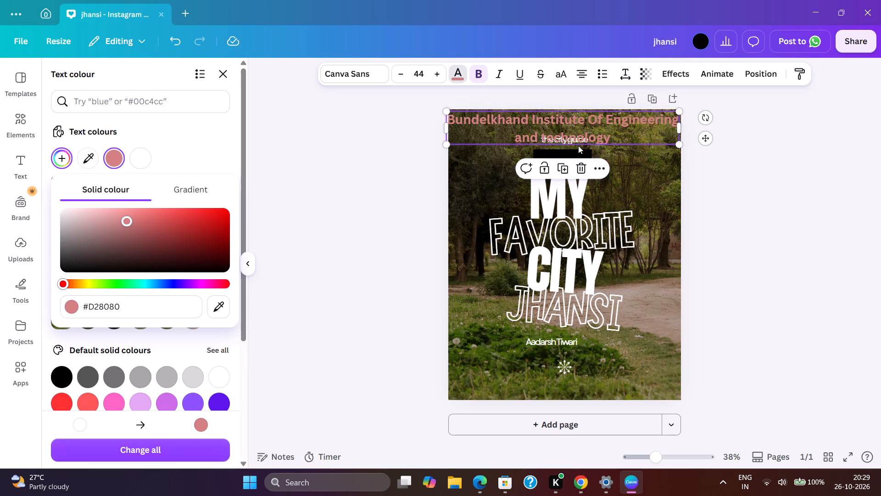
{"action": "left_click", "coordinate": [738, 190]}
{"action": "left_click", "coordinate": [753, 201]}
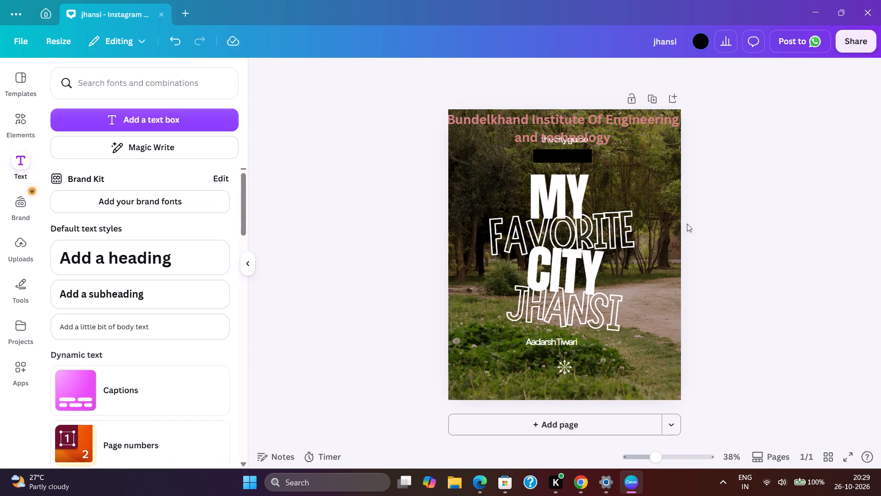
Shift the institute name down clear of "the city guide" and move "the city guide" onto the black rectangle.
{"action": "left_click", "coordinate": [569, 141]}
{"action": "left_click_drag", "start_coordinate": [569, 141], "coordinate": [585, 134]}
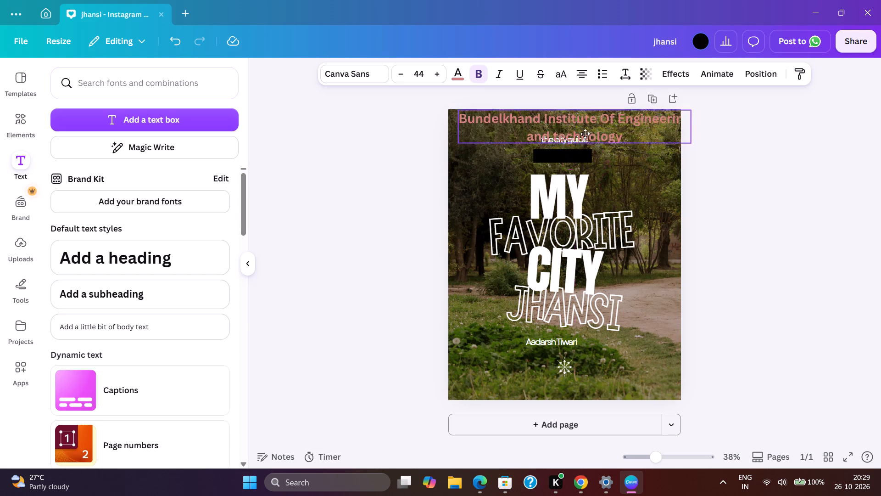
{"action": "left_click_drag", "start_coordinate": [585, 134], "coordinate": [585, 216]}
{"action": "left_click", "coordinate": [761, 245]}
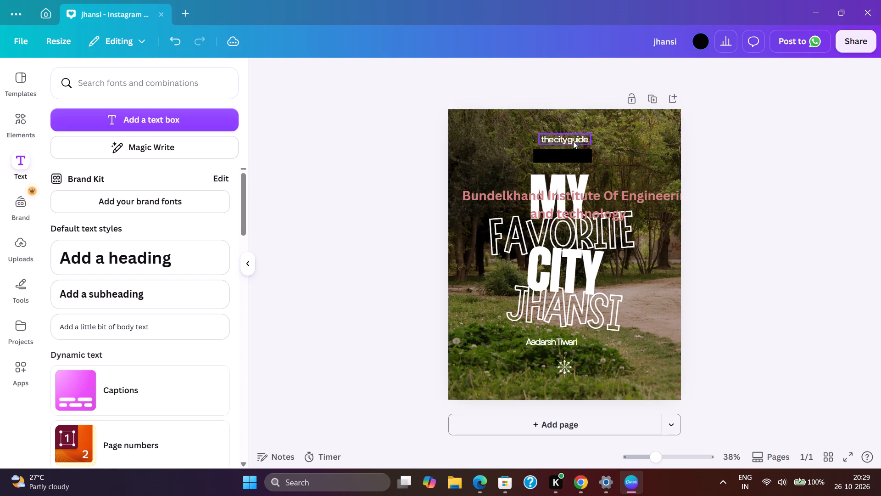
{"action": "left_click_drag", "start_coordinate": [573, 139], "coordinate": [573, 156]}
{"action": "left_click", "coordinate": [731, 192]}
Move the institute name back up to the poster's top edge, spanning the page width above "the city guide".
{"action": "left_click_drag", "start_coordinate": [636, 206], "coordinate": [632, 184]}
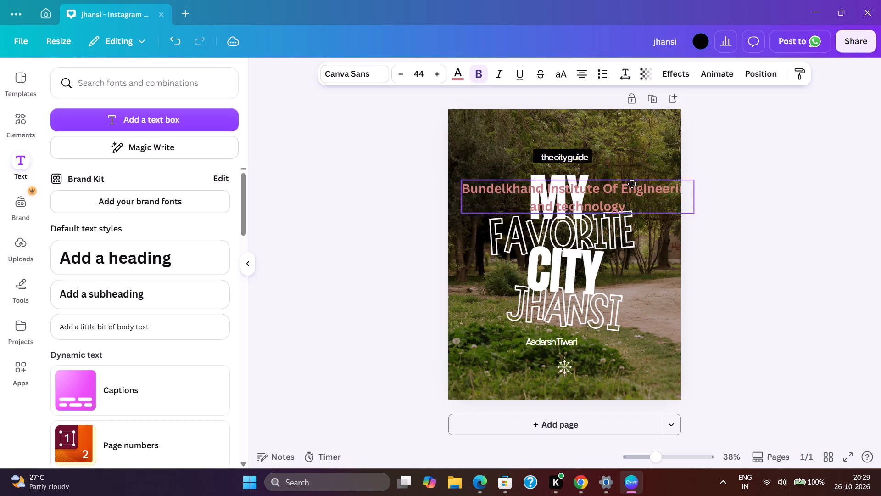
{"action": "left_click_drag", "start_coordinate": [632, 184], "coordinate": [620, 132]}
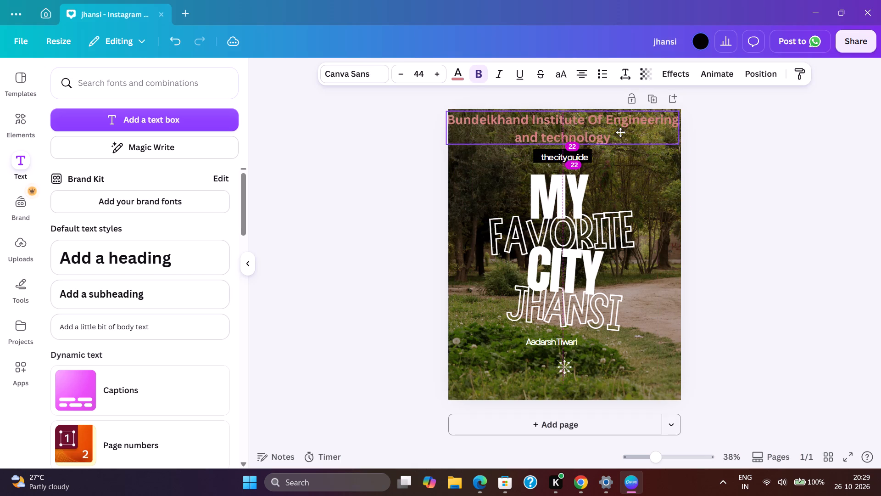
{"action": "left_click_drag", "start_coordinate": [620, 132], "coordinate": [624, 129]}
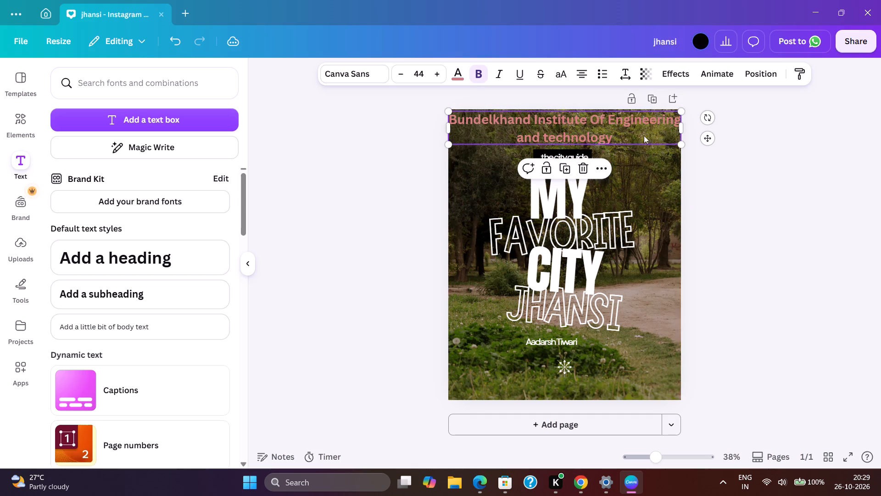
{"action": "left_click", "coordinate": [719, 212]}
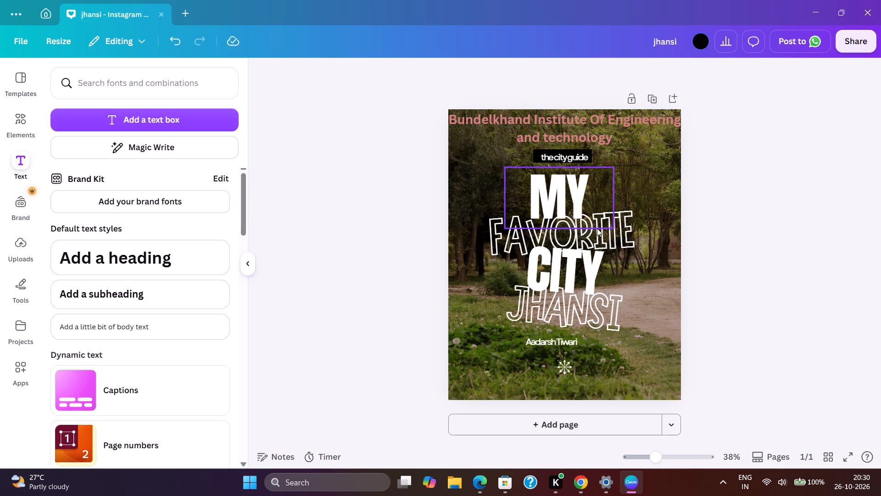
Replace the outlined word "FAVORITE" on the poster with "COLLEGE".
{"action": "left_click", "coordinate": [626, 232]}
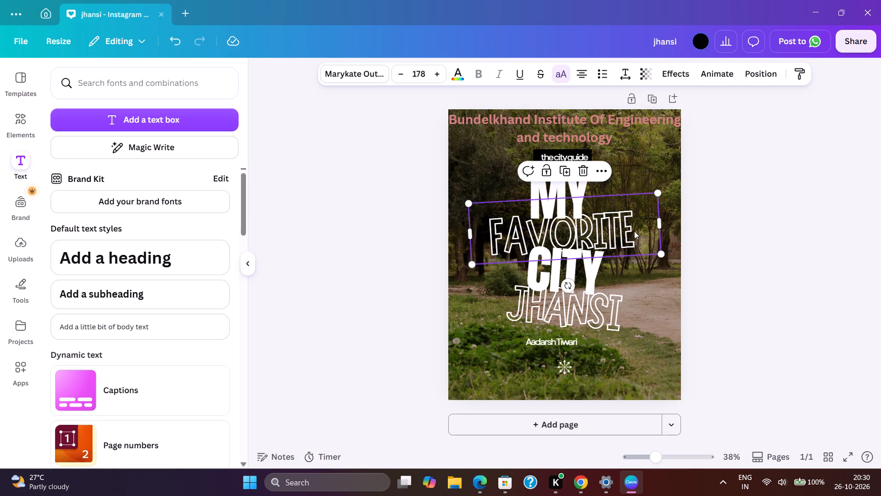
{"action": "double_click", "coordinate": [634, 231]}
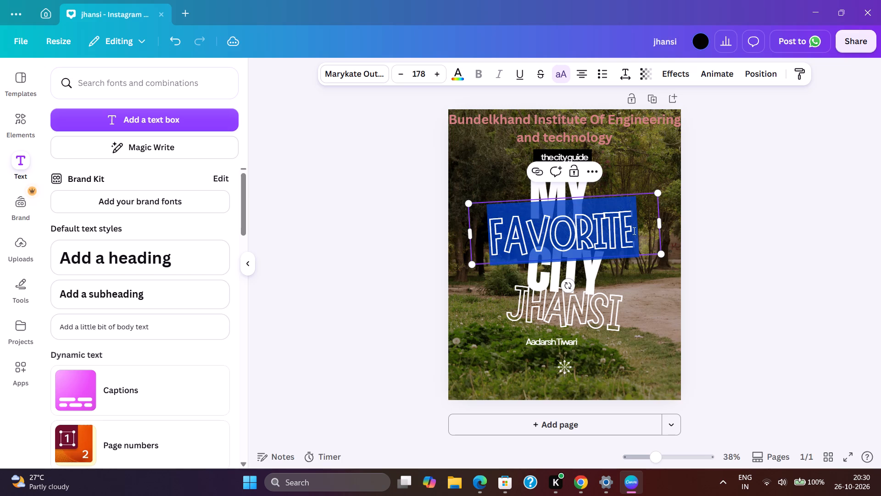
{"action": "key", "text": "BackSpace"}
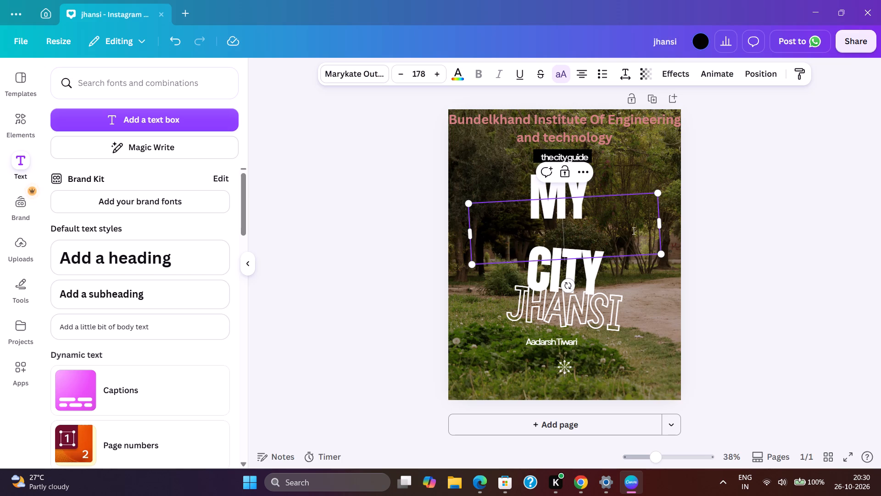
{"action": "type", "text": "CL"}
{"action": "type", "text": "OO"}
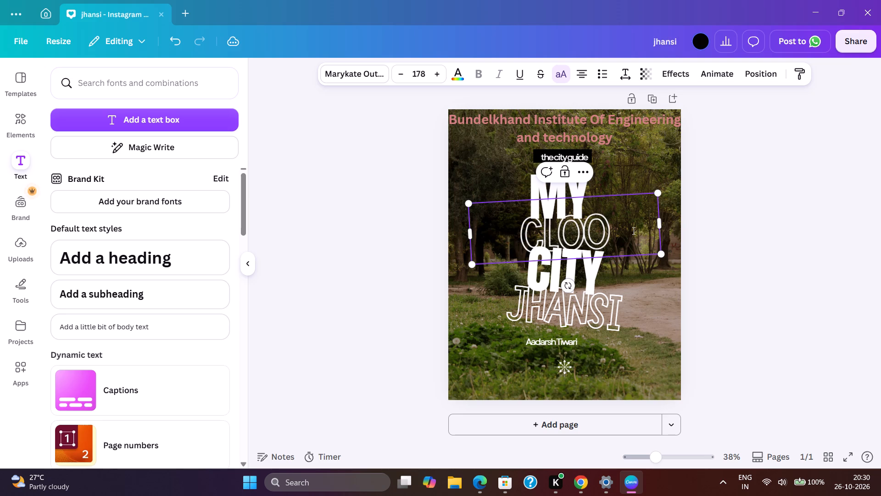
{"action": "key", "text": "BackSpace"}
{"action": "key", "text": "BackSpace"}
{"action": "key", "text": "BackSpace"}
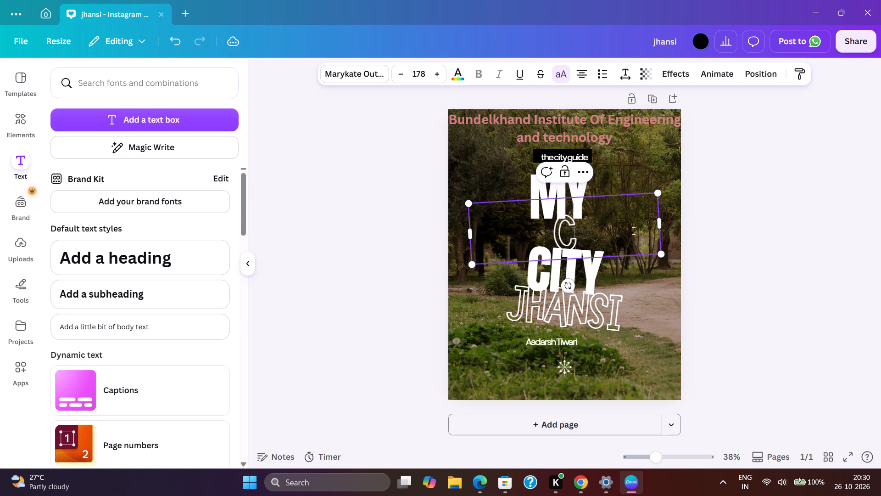
{"action": "type", "text": "OLL"}
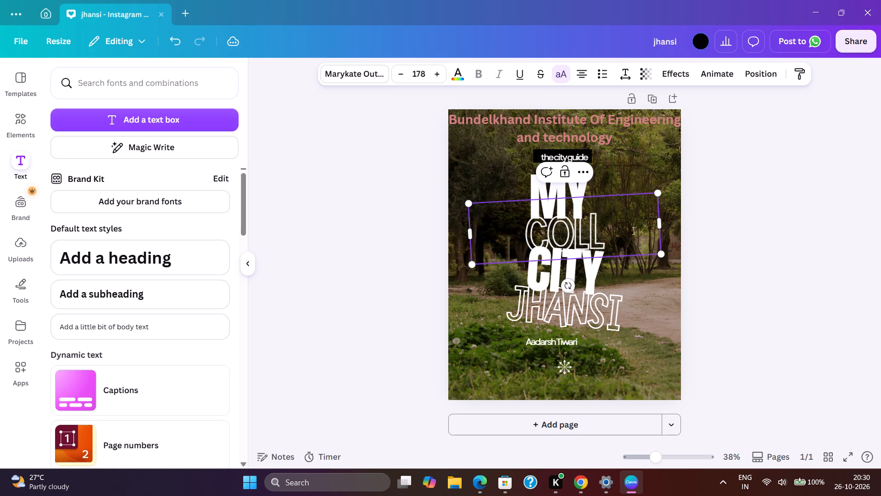
{"action": "type", "text": "EG"}
{"action": "key", "text": "e"}
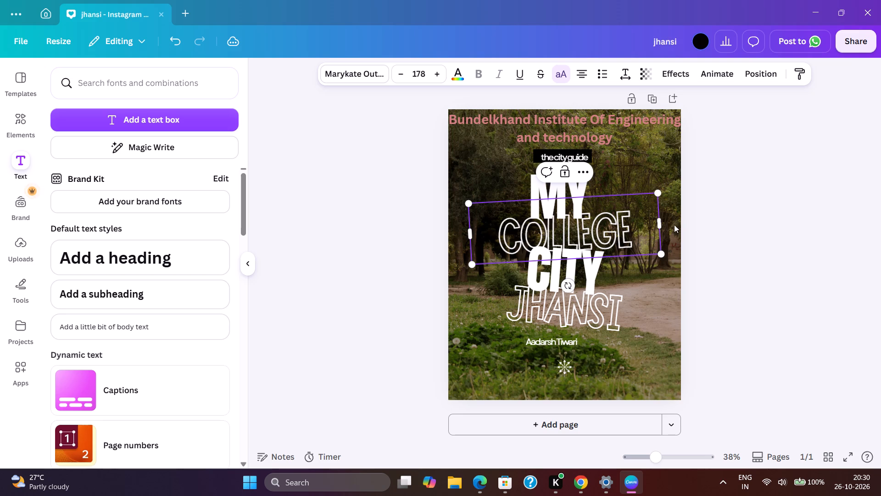
{"action": "left_click", "coordinate": [756, 282]}
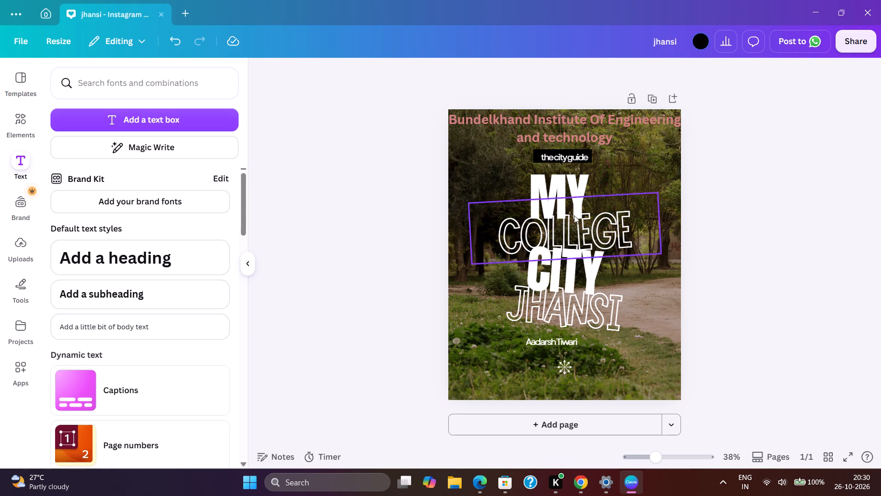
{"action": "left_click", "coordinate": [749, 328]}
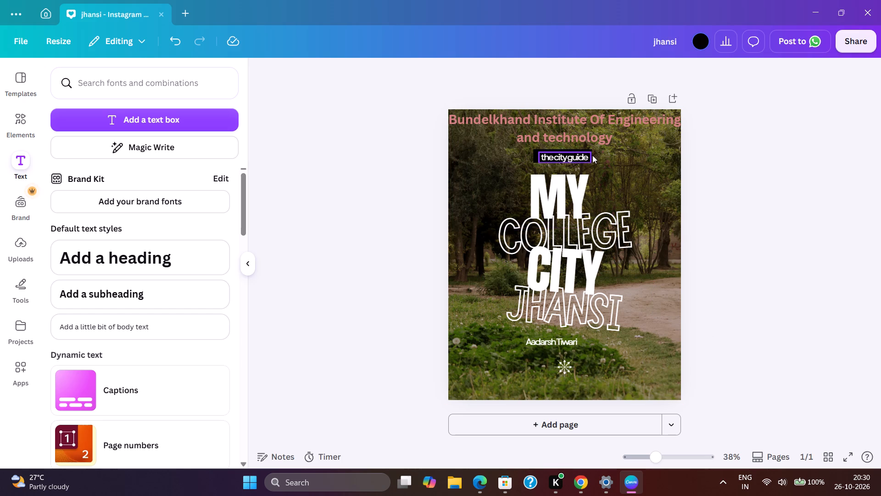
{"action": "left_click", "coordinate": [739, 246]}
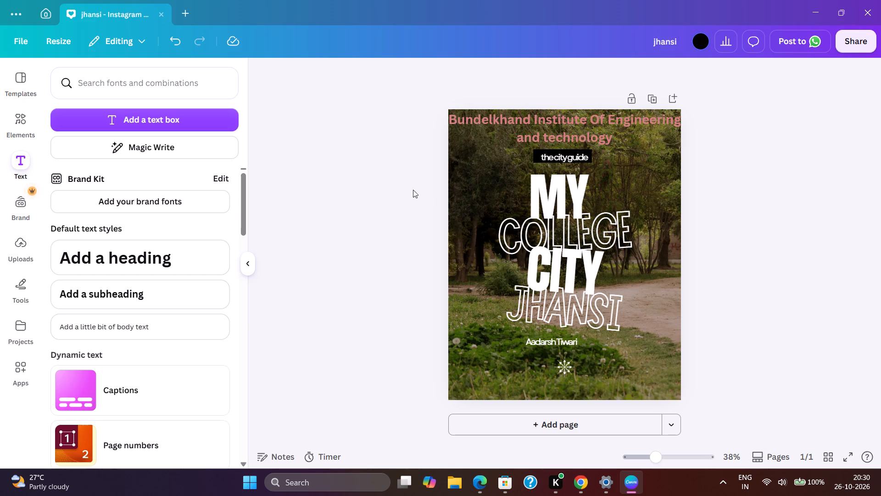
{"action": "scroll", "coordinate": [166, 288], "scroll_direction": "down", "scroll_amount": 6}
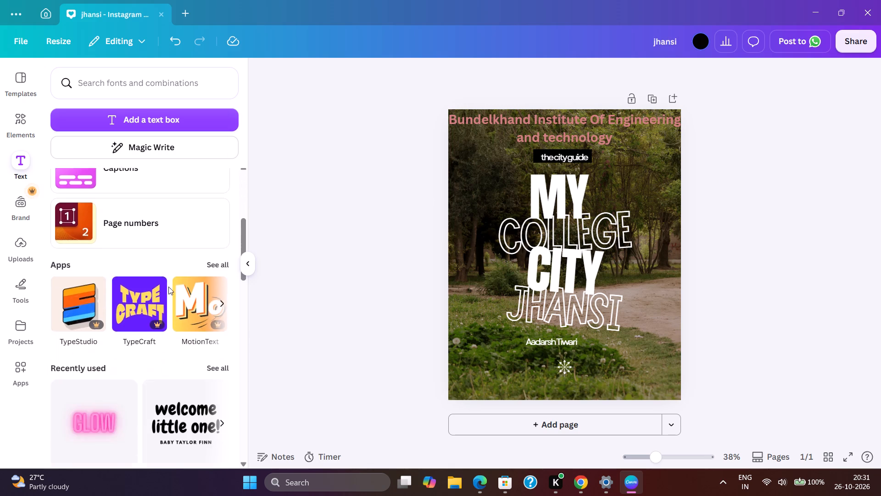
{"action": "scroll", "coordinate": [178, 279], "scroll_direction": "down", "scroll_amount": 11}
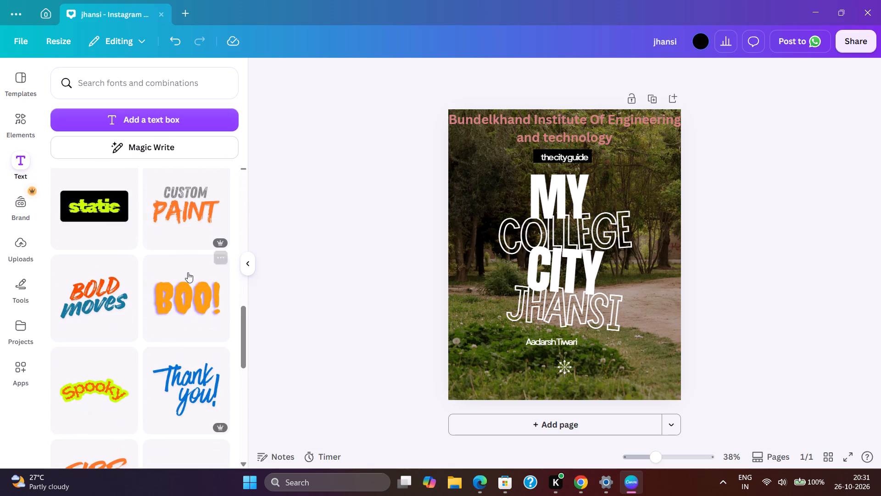
Add a second page to the design and set its background colour to white.
{"action": "left_click", "coordinate": [565, 423]}
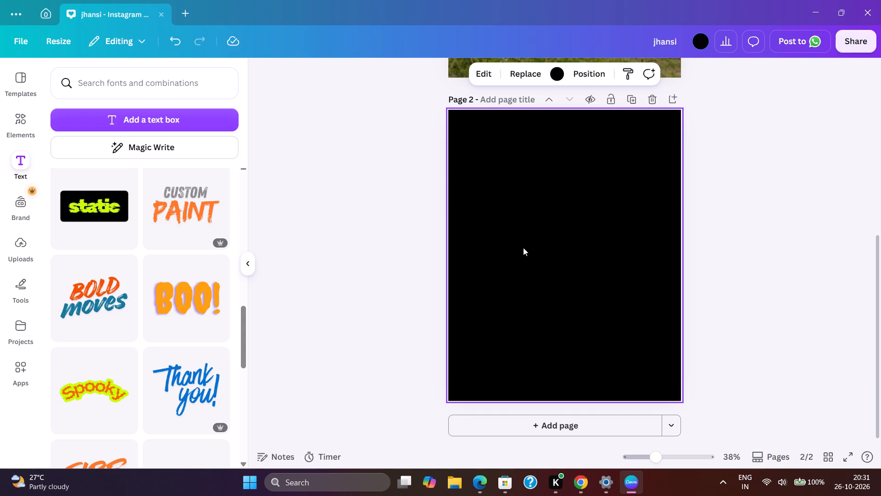
{"action": "left_click", "coordinate": [499, 147]}
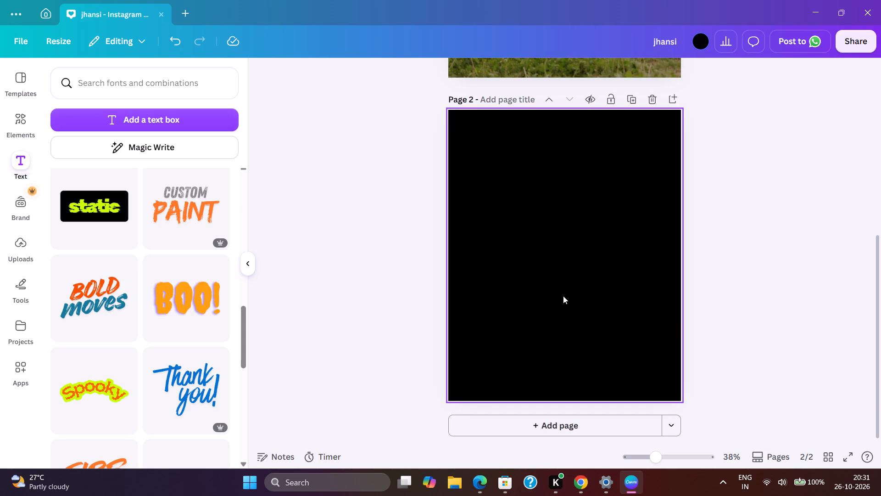
{"action": "right_click", "coordinate": [563, 295]}
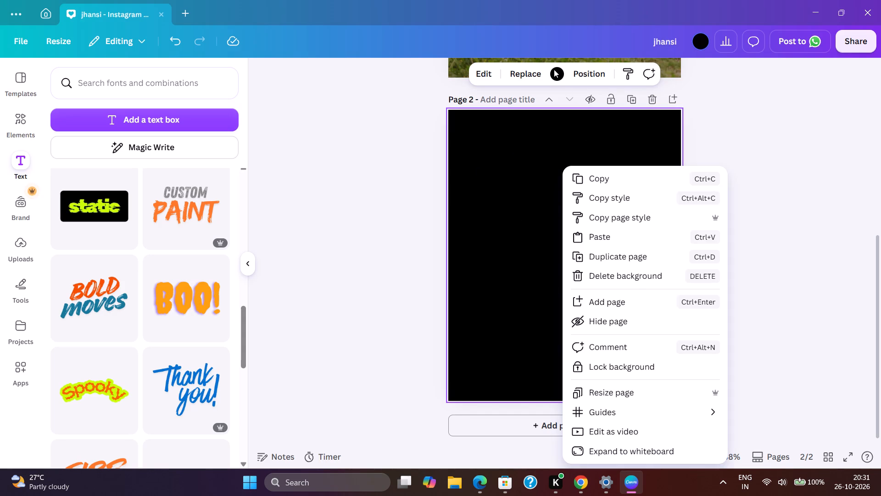
{"action": "left_click", "coordinate": [555, 76]}
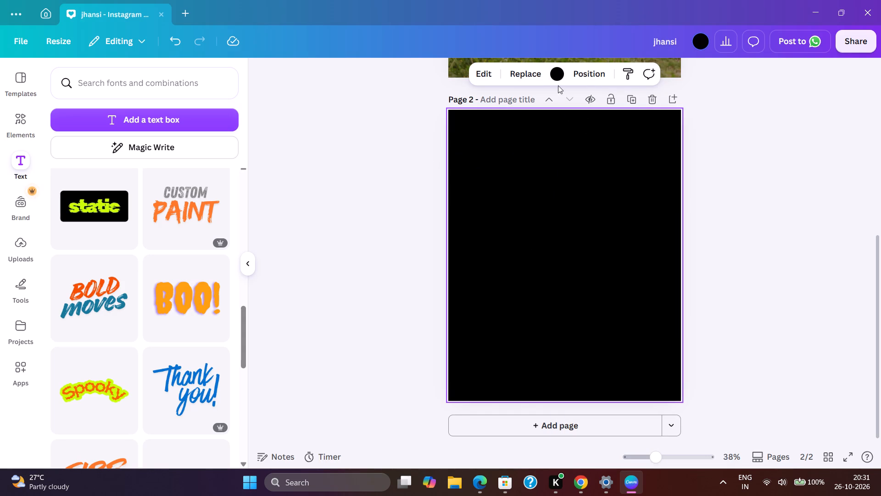
{"action": "left_click", "coordinate": [557, 75]}
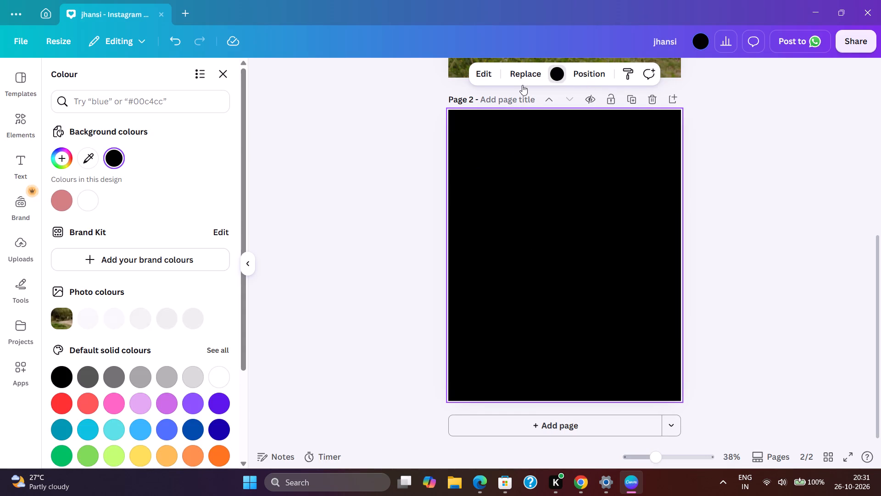
{"action": "left_click", "coordinate": [85, 201]}
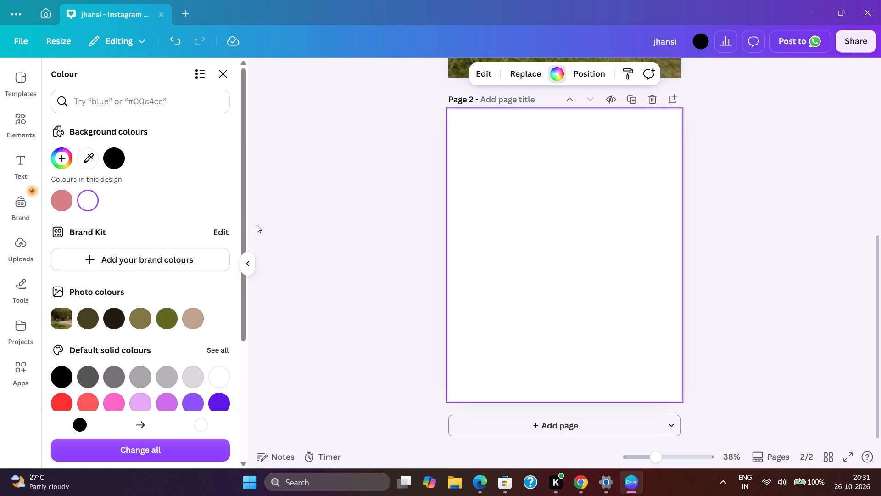
{"action": "left_click", "coordinate": [225, 68]}
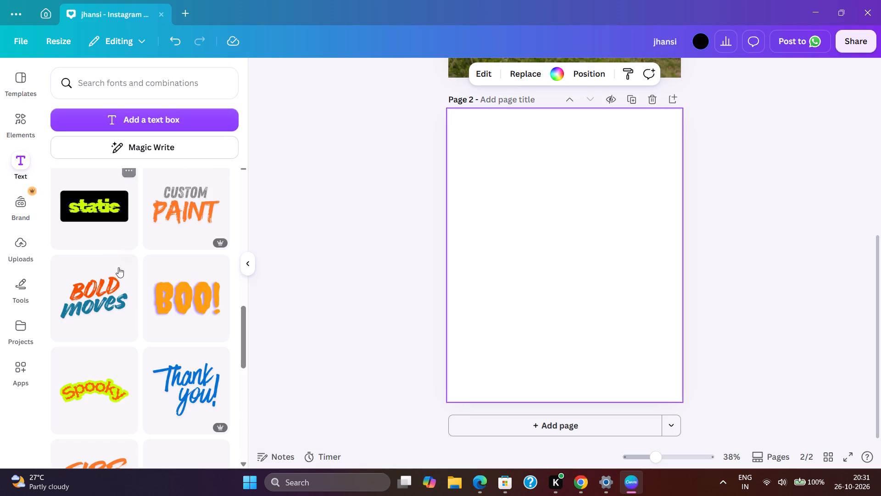
Add the purple "A day in my life" font combination to page 2.
{"action": "scroll", "coordinate": [187, 341], "scroll_direction": "down", "scroll_amount": 2}
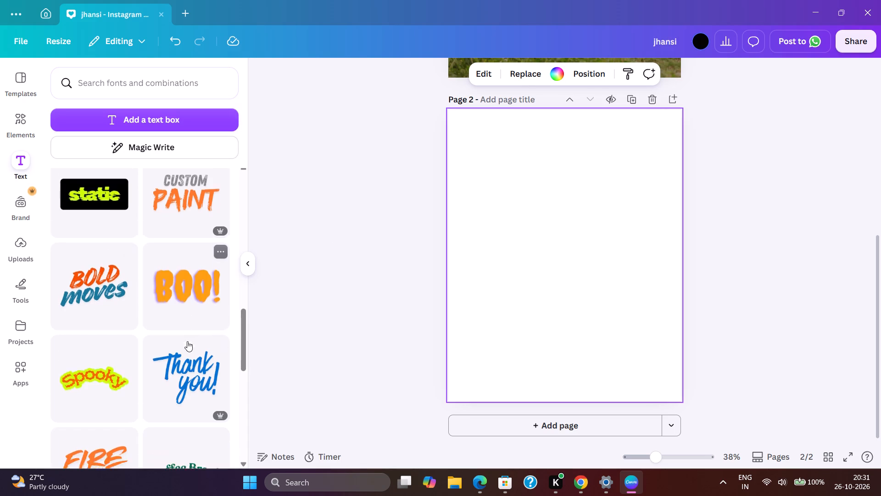
{"action": "scroll", "coordinate": [187, 341], "scroll_direction": "down", "scroll_amount": 1}
{"action": "scroll", "coordinate": [194, 333], "scroll_direction": "up", "scroll_amount": 2}
{"action": "scroll", "coordinate": [194, 333], "scroll_direction": "down", "scroll_amount": 7}
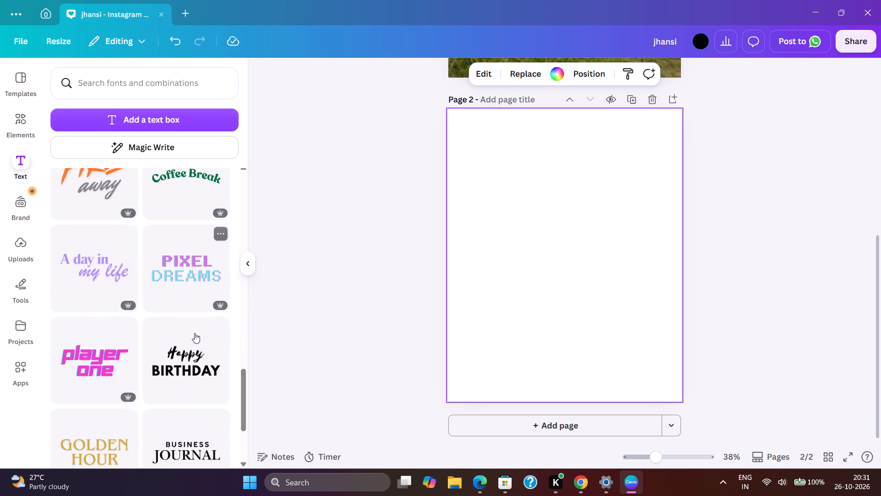
{"action": "left_click", "coordinate": [79, 282]}
{"action": "left_click_drag", "start_coordinate": [564, 278], "coordinate": [572, 247]}
{"action": "left_click", "coordinate": [757, 272]}
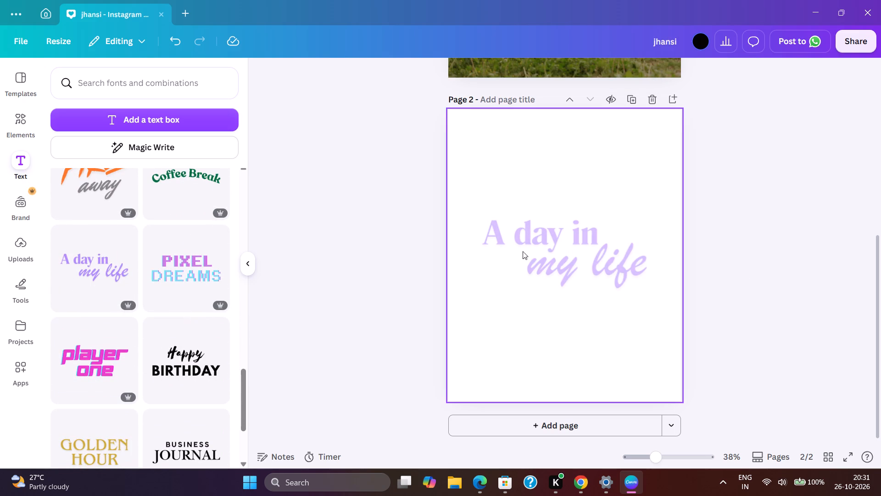
Move the "A day in my life" text up near the top edge of page 2.
{"action": "left_click", "coordinate": [554, 246]}
{"action": "left_click", "coordinate": [557, 310]}
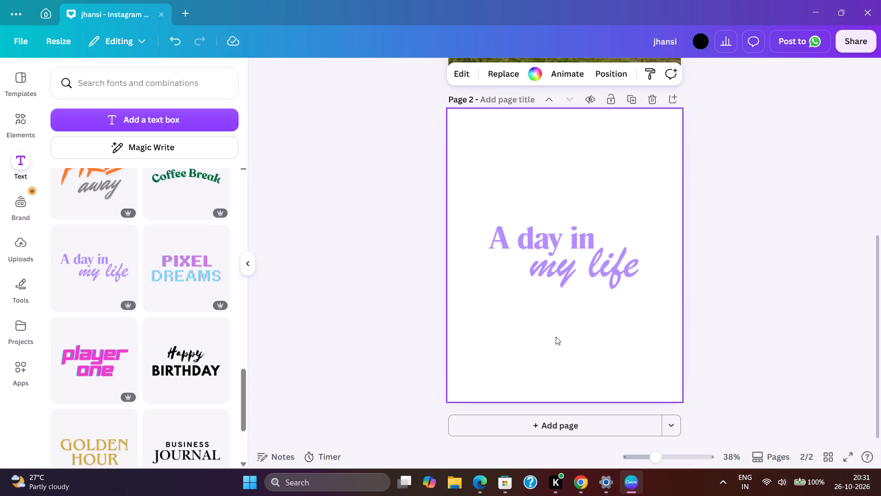
{"action": "left_click_drag", "start_coordinate": [569, 280], "coordinate": [555, 178]}
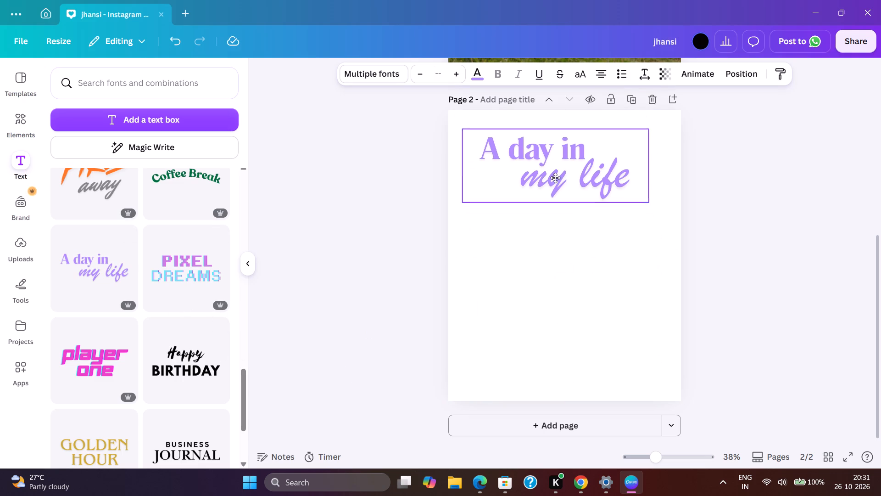
{"action": "left_click_drag", "start_coordinate": [555, 178], "coordinate": [556, 178]}
{"action": "left_click", "coordinate": [525, 259]}
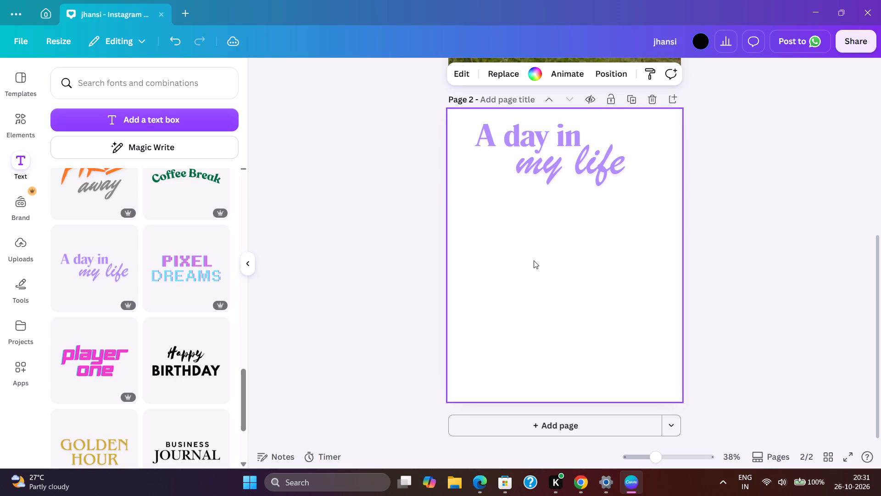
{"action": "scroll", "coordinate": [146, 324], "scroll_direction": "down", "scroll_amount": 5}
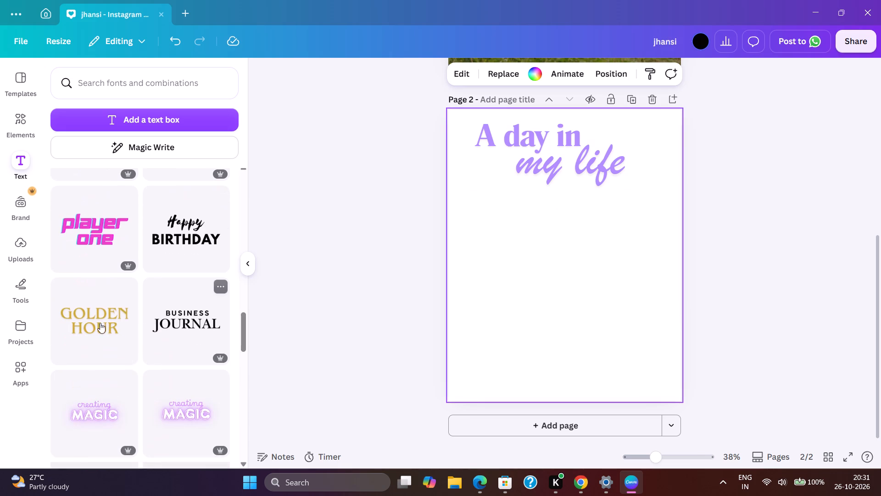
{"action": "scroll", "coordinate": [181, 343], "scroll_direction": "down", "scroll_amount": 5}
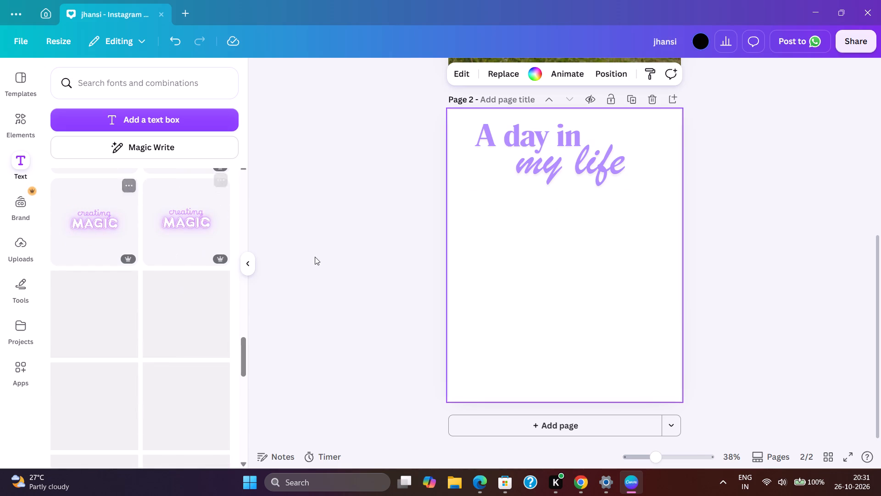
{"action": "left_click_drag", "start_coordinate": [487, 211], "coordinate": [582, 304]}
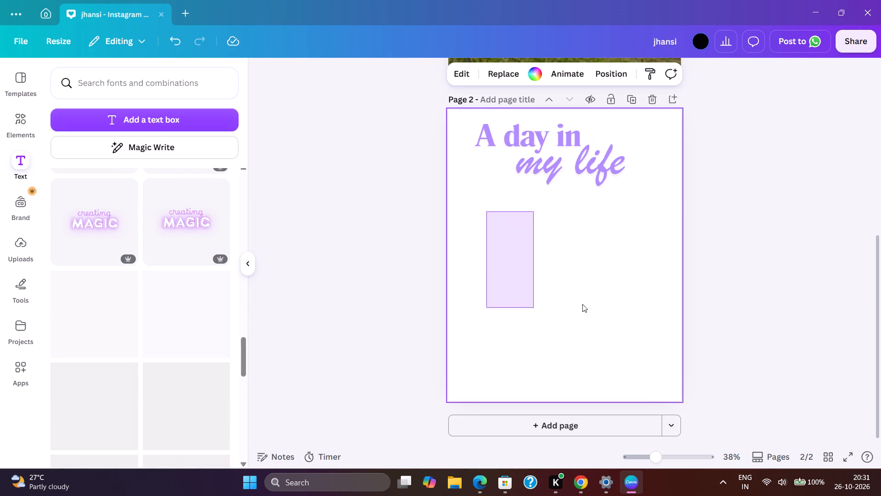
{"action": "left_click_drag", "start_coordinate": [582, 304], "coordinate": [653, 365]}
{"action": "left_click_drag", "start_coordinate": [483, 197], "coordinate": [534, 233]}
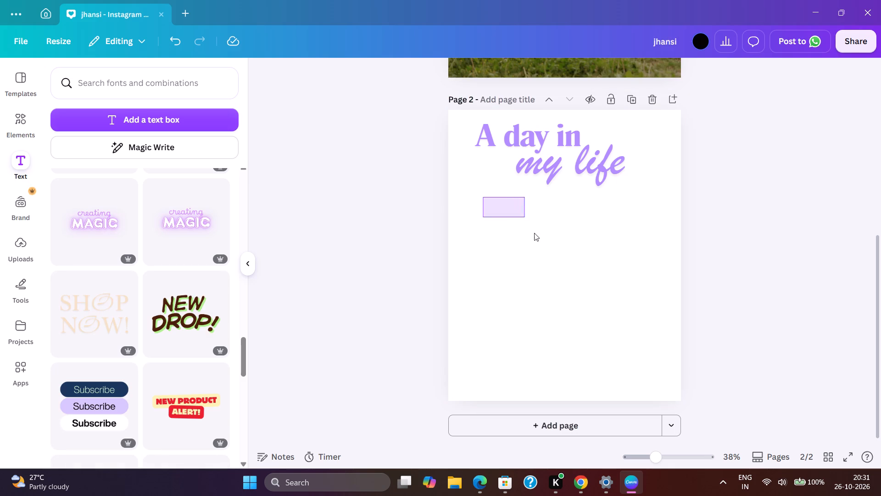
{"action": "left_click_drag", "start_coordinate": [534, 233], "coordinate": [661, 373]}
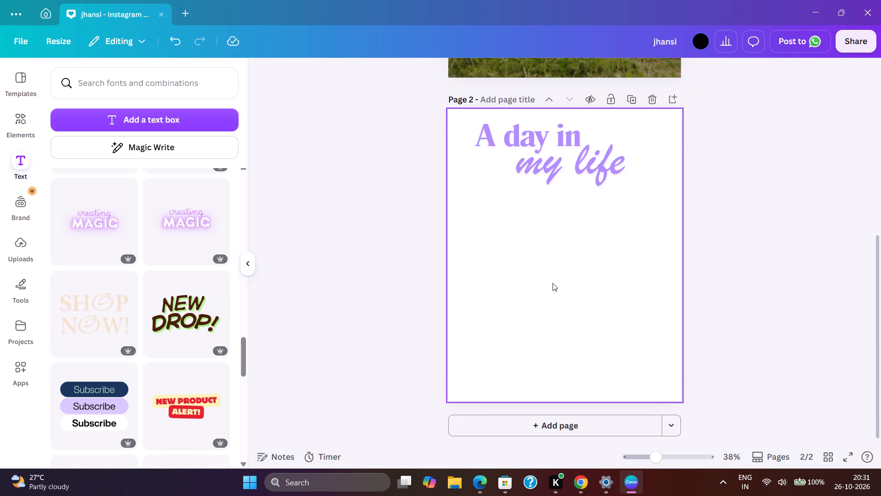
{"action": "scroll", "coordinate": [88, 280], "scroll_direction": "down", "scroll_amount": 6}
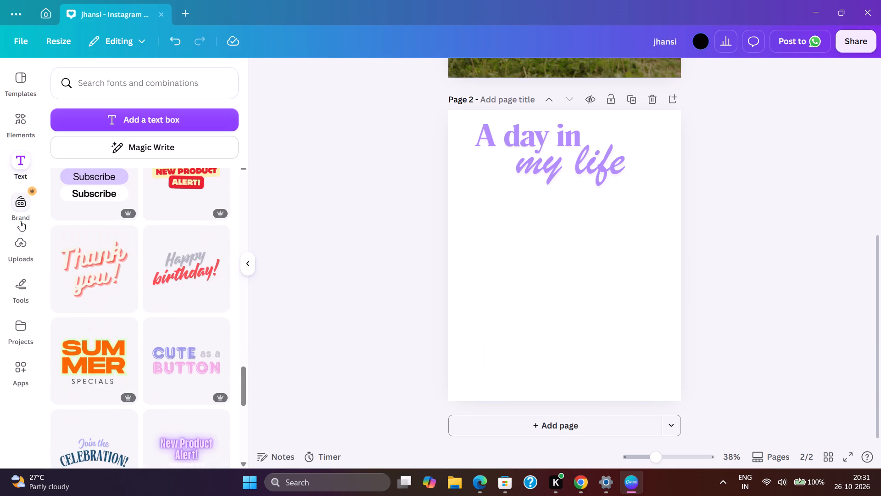
Search the elements for Ganesha photos and add the red Ganesha idol with orange smoke on a dark background to page 2.
{"action": "left_click", "coordinate": [10, 124]}
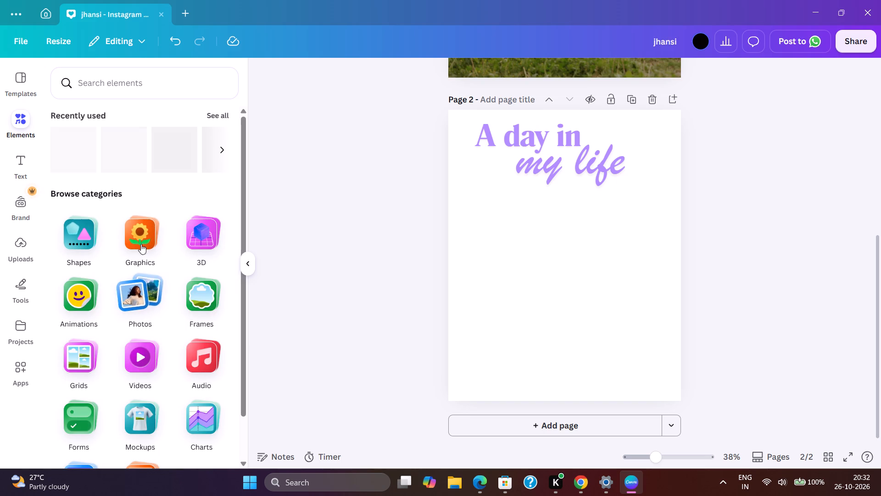
{"action": "left_click", "coordinate": [116, 87]}
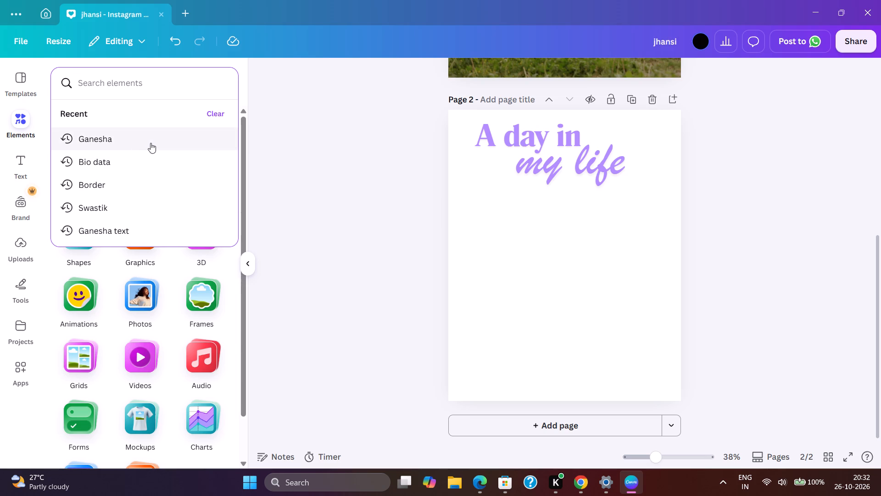
{"action": "left_click", "coordinate": [90, 141]}
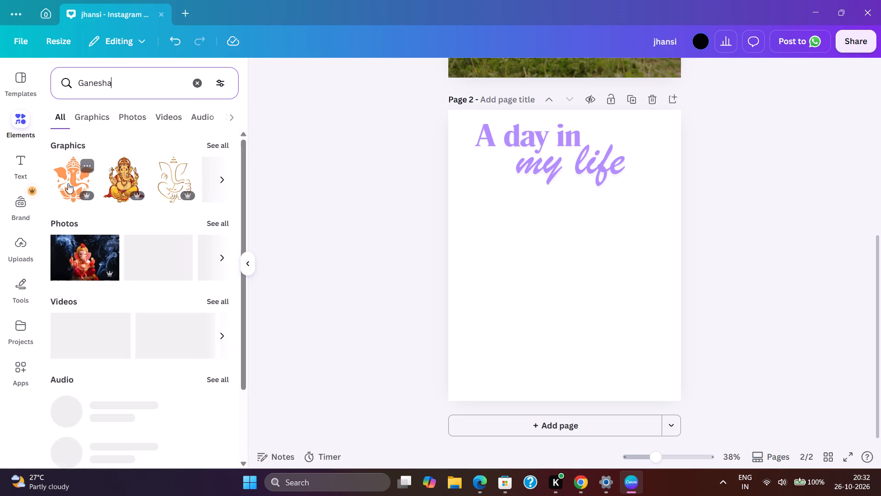
{"action": "left_click", "coordinate": [136, 117]}
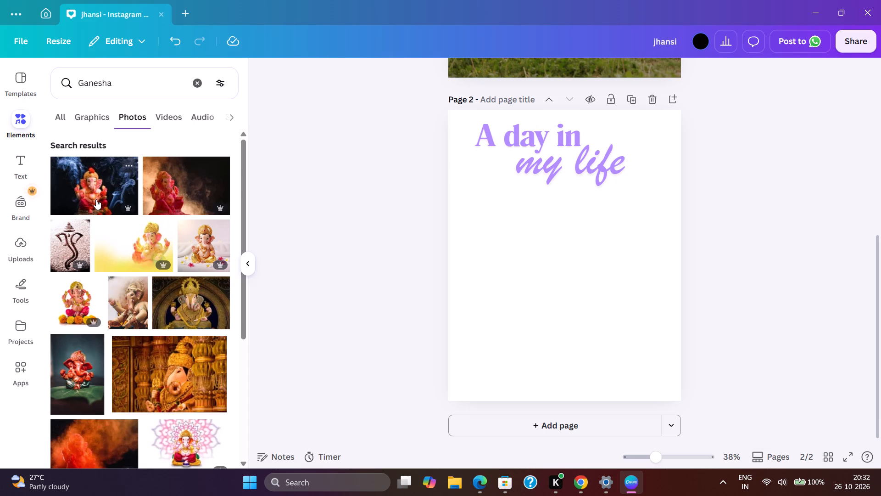
{"action": "left_click", "coordinate": [182, 197]}
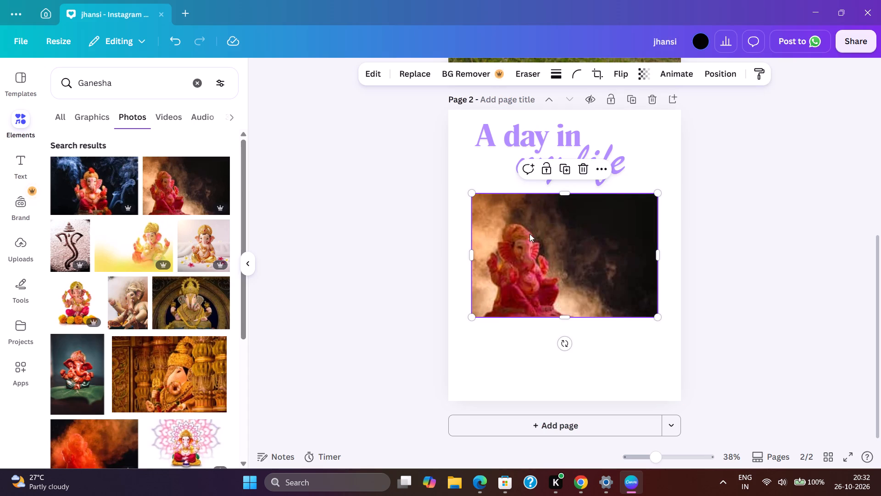
Stretch the Ganesha photo behind the title to all four edges of page 2, with a height of 1,350.
{"action": "left_click_drag", "start_coordinate": [566, 195], "coordinate": [540, 117]}
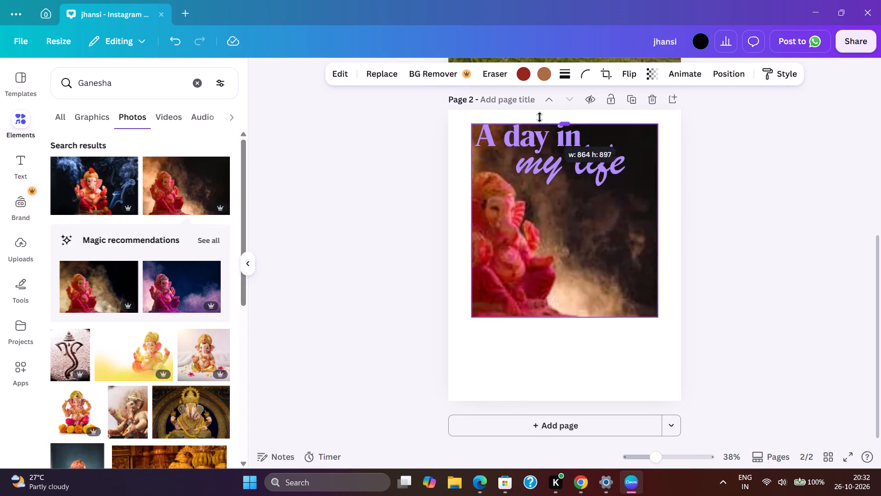
{"action": "left_click_drag", "start_coordinate": [540, 117], "coordinate": [491, 109]}
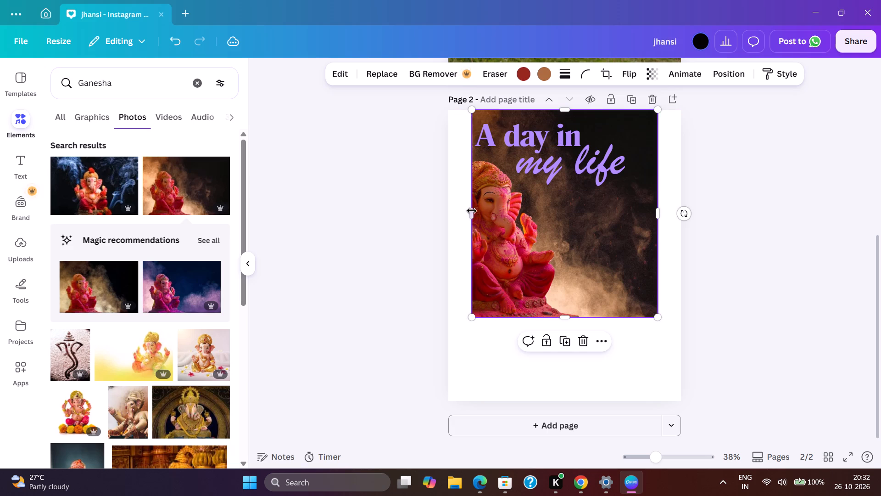
{"action": "left_click_drag", "start_coordinate": [471, 211], "coordinate": [447, 190]}
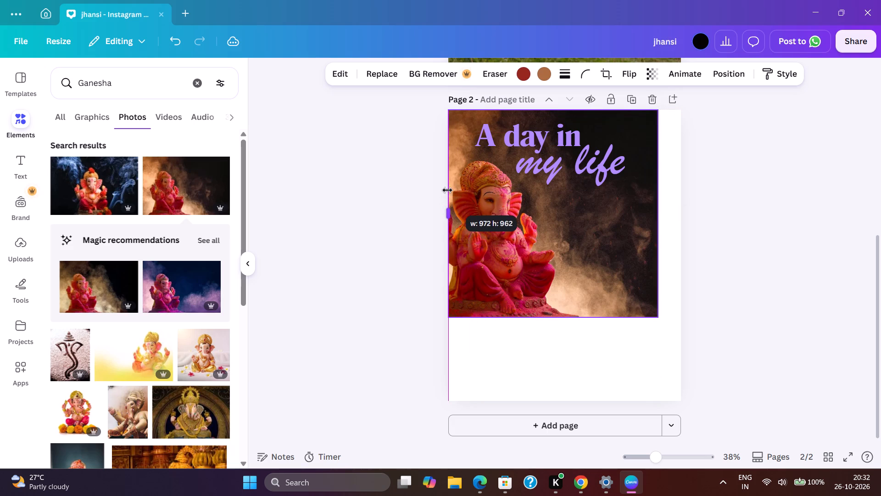
{"action": "left_click_drag", "start_coordinate": [447, 190], "coordinate": [447, 187]}
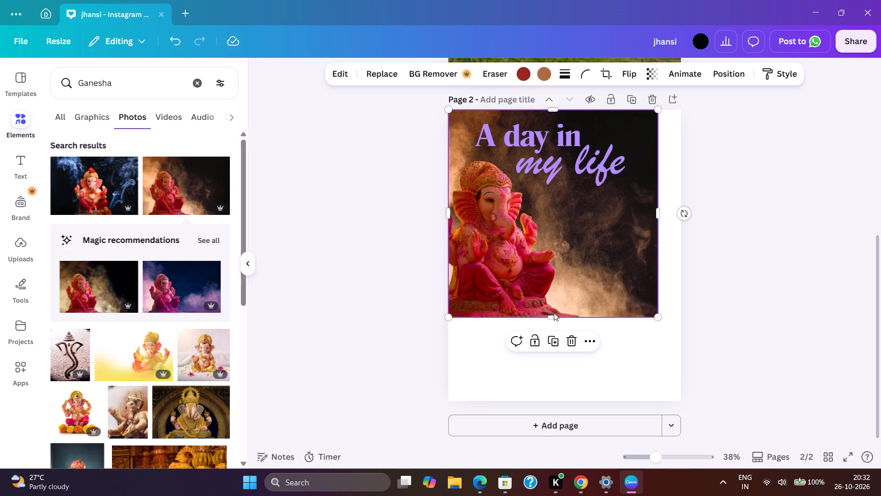
{"action": "left_click_drag", "start_coordinate": [553, 314], "coordinate": [567, 403]}
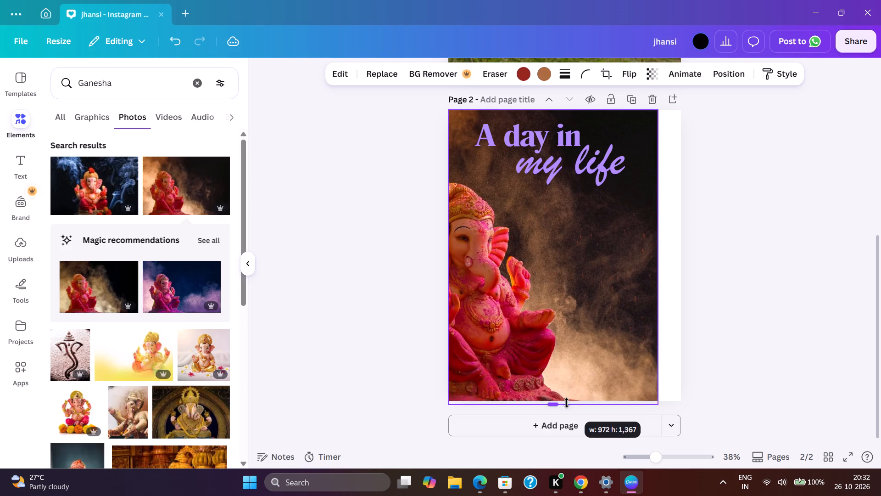
{"action": "left_click_drag", "start_coordinate": [567, 403], "coordinate": [583, 396]}
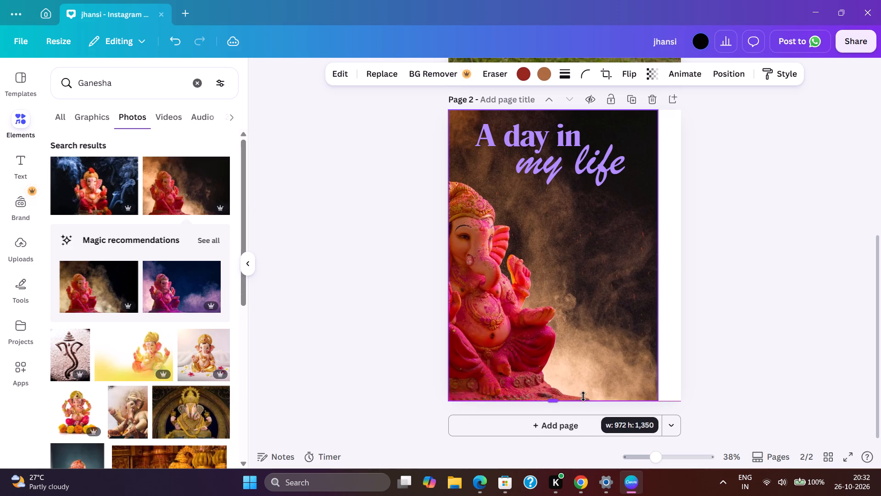
{"action": "left_click_drag", "start_coordinate": [583, 396], "coordinate": [584, 396]}
{"action": "left_click_drag", "start_coordinate": [658, 255], "coordinate": [670, 253]}
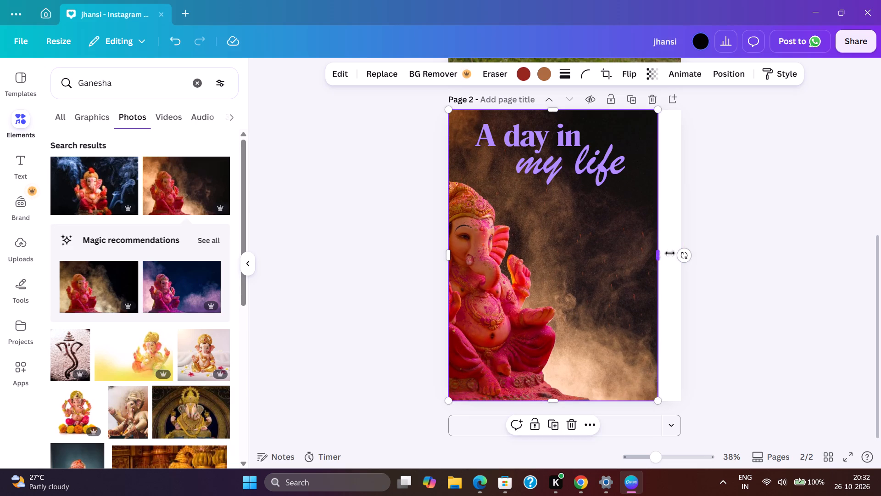
{"action": "left_click_drag", "start_coordinate": [670, 253], "coordinate": [680, 252]}
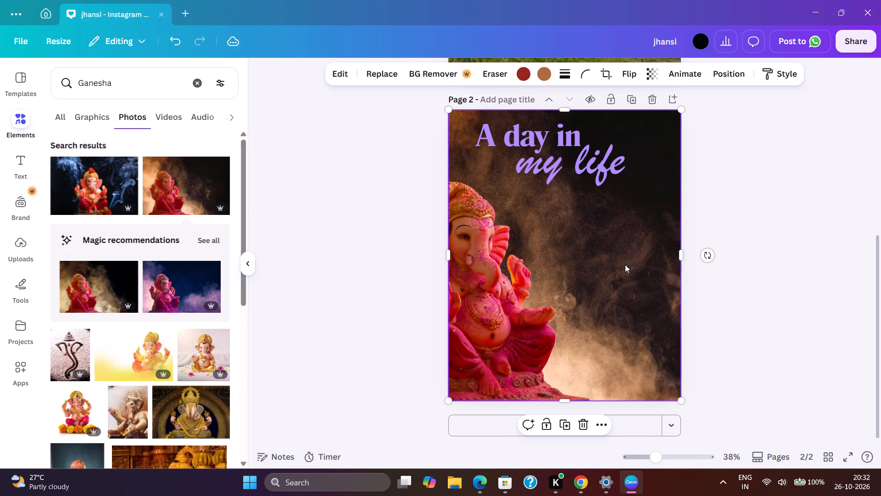
Reframe the Ganesha photo to show more of the idol's cropped side, keeping it aligned to the edges of page 2.
{"action": "left_click_drag", "start_coordinate": [501, 301], "coordinate": [550, 287]}
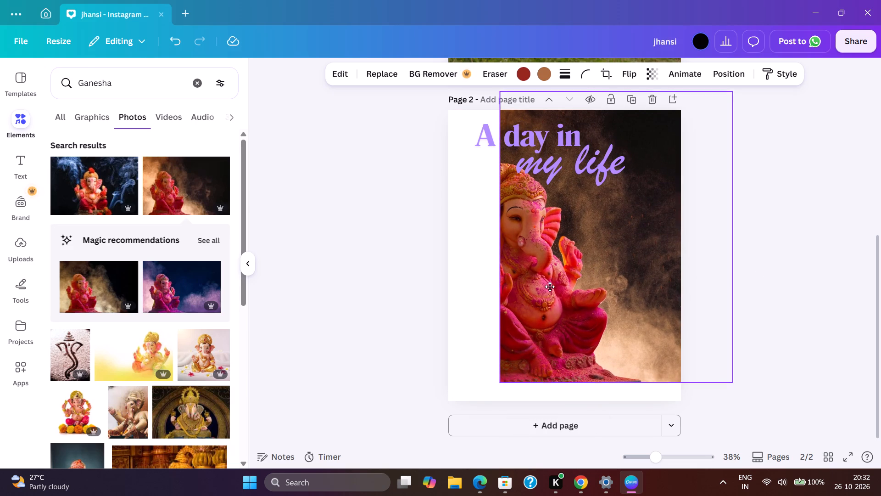
{"action": "left_click_drag", "start_coordinate": [550, 287], "coordinate": [533, 307]}
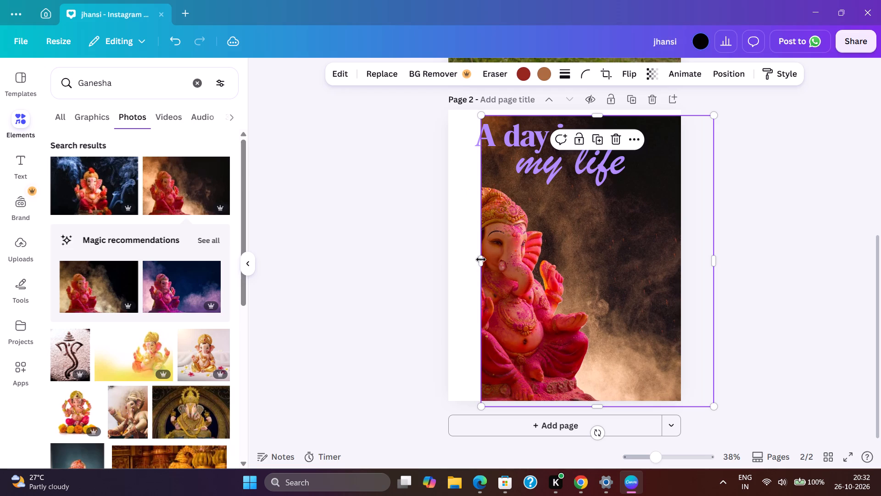
{"action": "left_click_drag", "start_coordinate": [479, 257], "coordinate": [448, 253]}
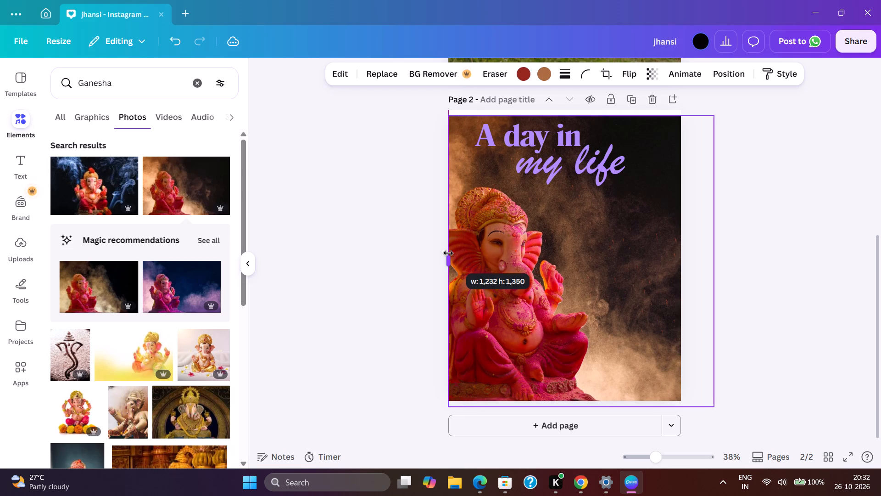
{"action": "left_click_drag", "start_coordinate": [448, 253], "coordinate": [450, 258]}
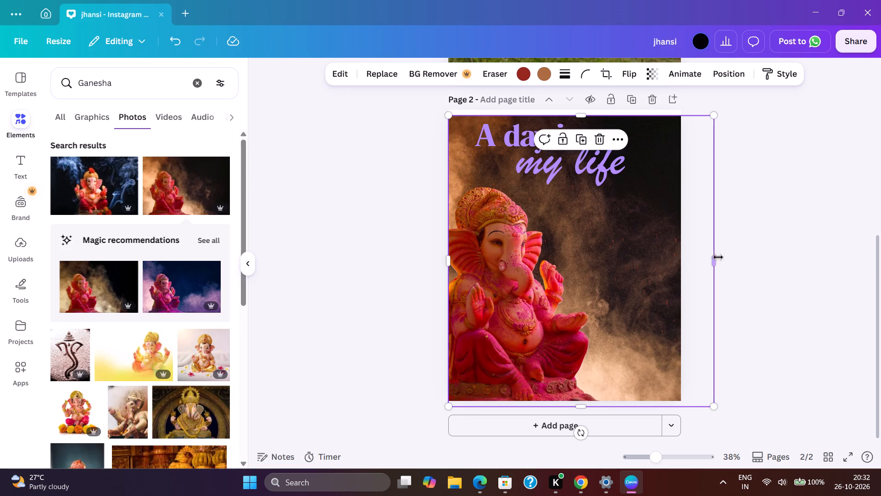
{"action": "left_click_drag", "start_coordinate": [714, 257], "coordinate": [682, 259]}
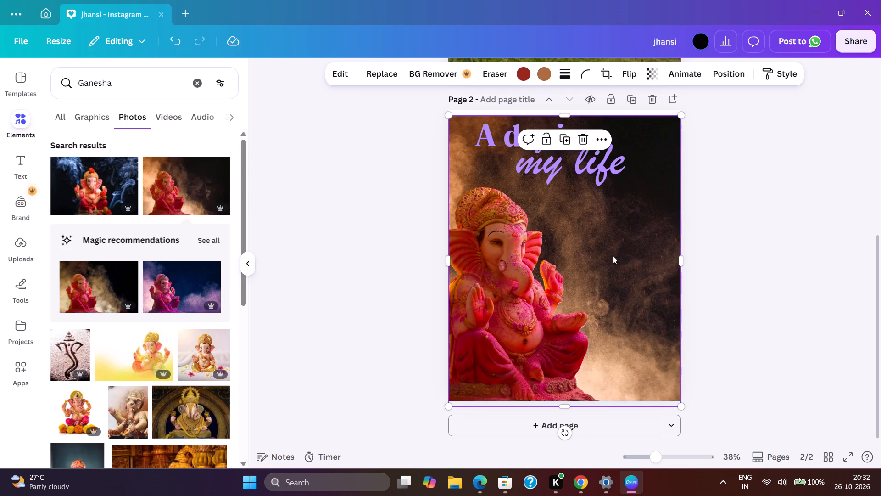
{"action": "left_click", "coordinate": [732, 258]}
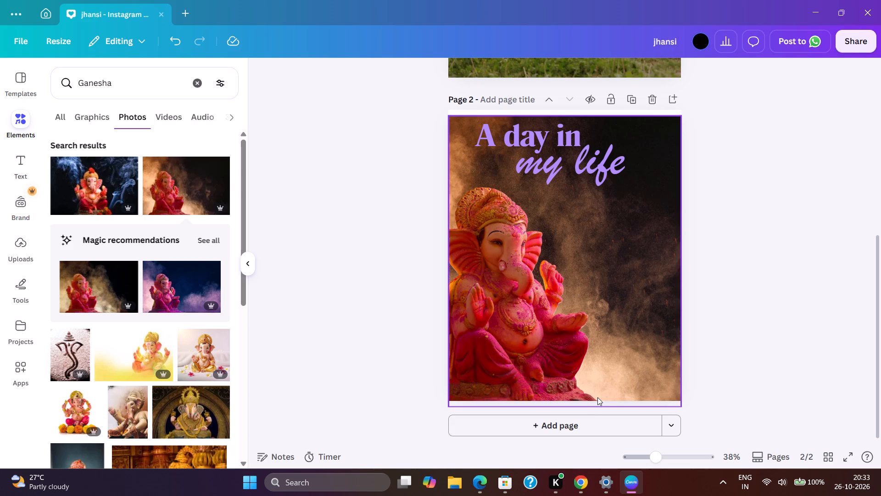
{"action": "left_click_drag", "start_coordinate": [598, 396], "coordinate": [599, 401]}
{"action": "left_click_drag", "start_coordinate": [601, 390], "coordinate": [602, 379]}
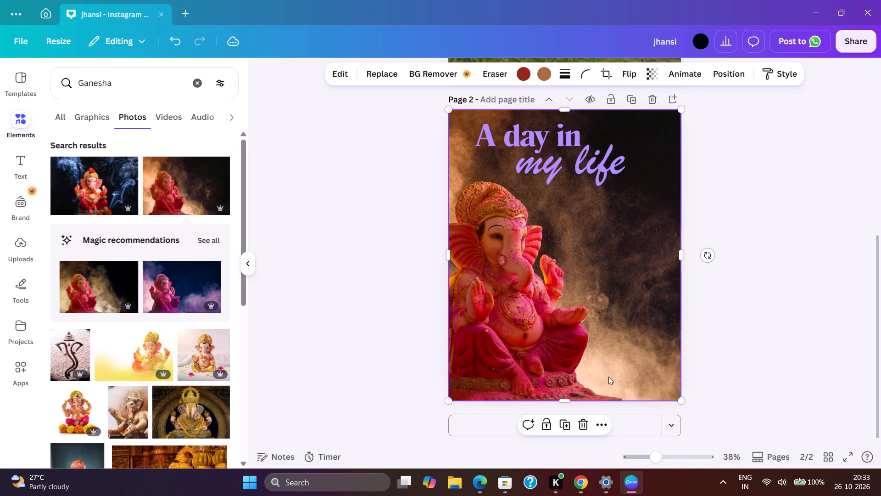
{"action": "left_click", "coordinate": [722, 347]}
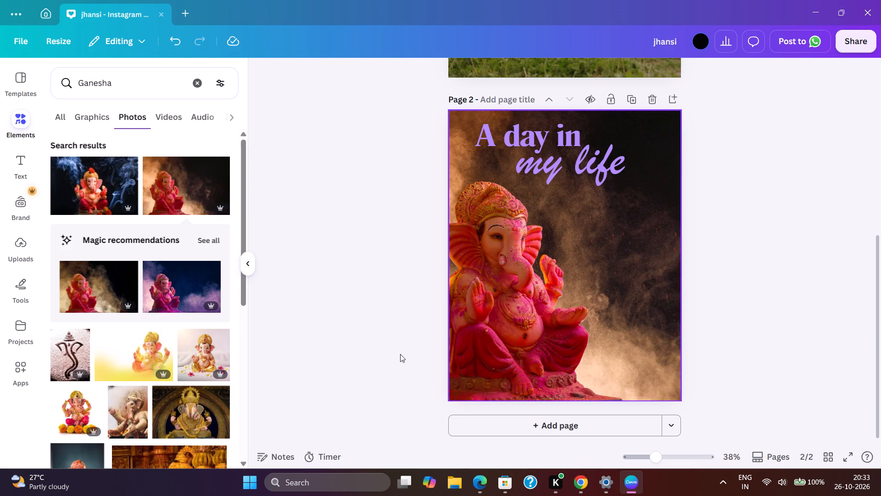
Replace the Ganesha search term and search the photos for "HAND JODH KAR KHADA HUA ADMI".
{"action": "left_click", "coordinate": [119, 81]}
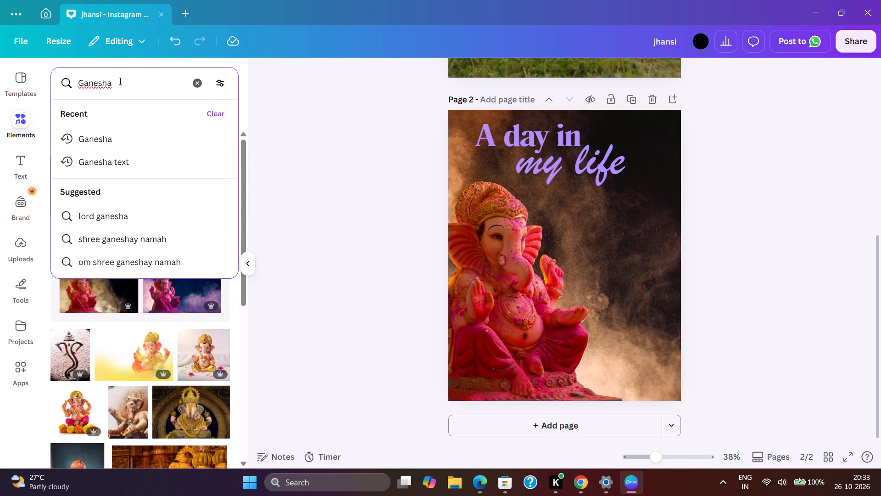
{"action": "key", "text": "BackSpace"}
{"action": "key", "text": "BackSpace"}
{"action": "key", "text": "BackSpace"}
{"action": "key", "text": "BackSpace"}
{"action": "key", "text": "BackSpace"}
{"action": "key", "text": "BackSpace"}
{"action": "key", "text": "BackSpace"}
{"action": "key", "text": "BackSpace"}
{"action": "key", "text": "BackSpace"}
{"action": "key", "text": "BackSpace"}
{"action": "key", "text": "BackSpace"}
{"action": "key", "text": "BackSpace"}
{"action": "key", "text": "BackSpace"}
{"action": "key", "text": "BackSpace"}
{"action": "key", "text": "BackSpace"}
{"action": "key", "text": "BackSpace"}
{"action": "key", "text": "BackSpace"}
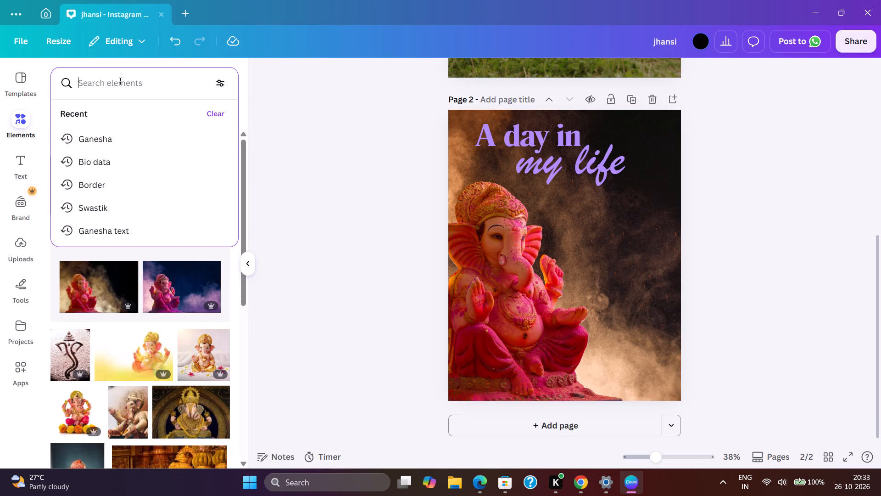
{"action": "key", "text": "h"}
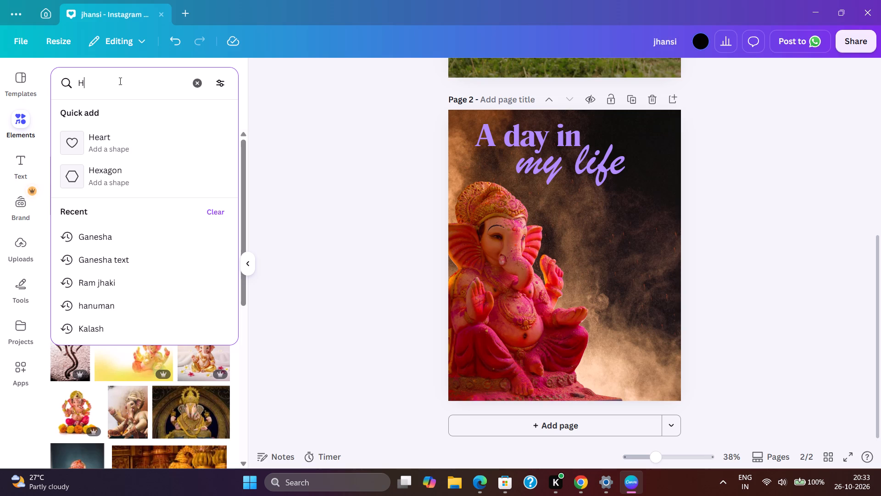
{"action": "type", "text": "HA"}
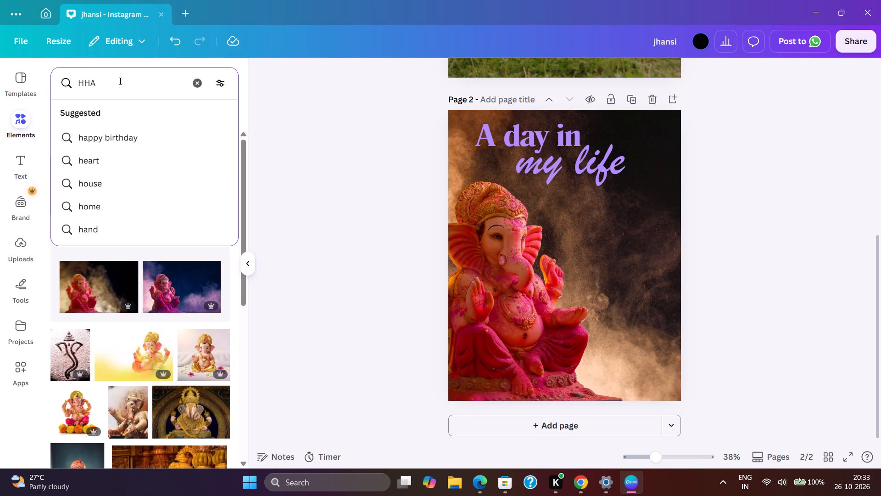
{"action": "key", "text": "BackSpace"}
{"action": "key", "text": "BackSpace"}
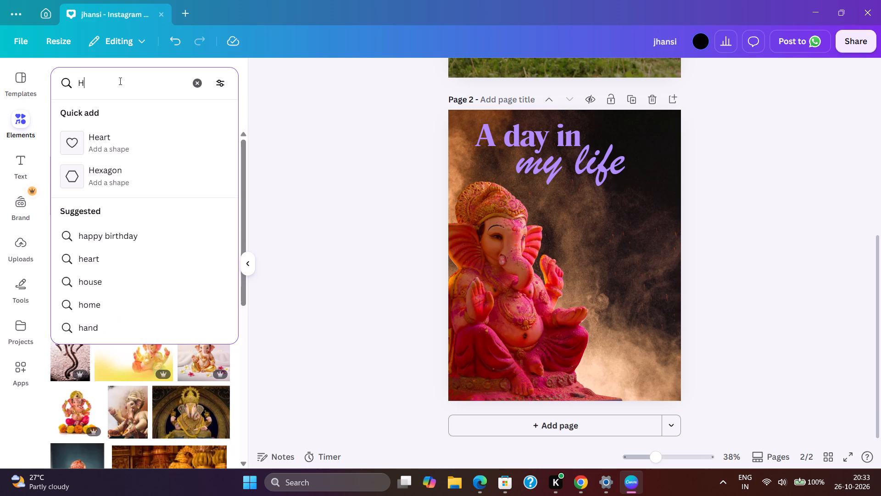
{"action": "key", "text": "BackSpace"}
{"action": "type", "text": "HA"}
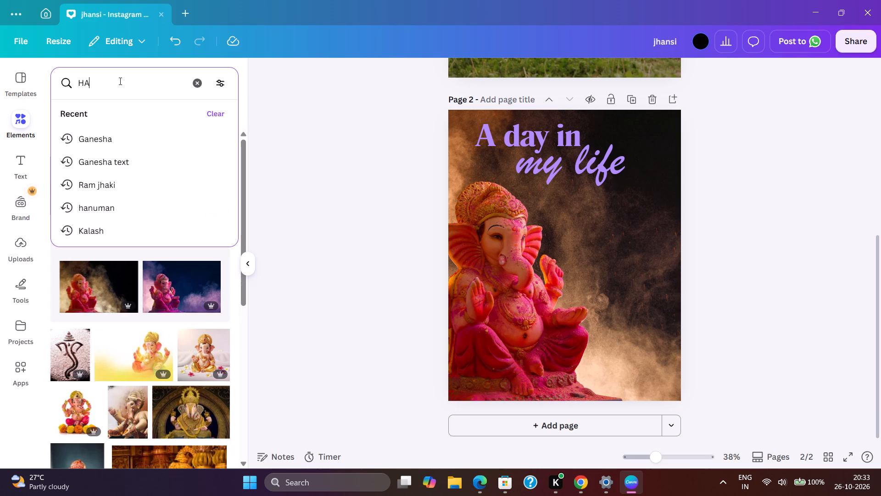
{"action": "key", "text": "t"}
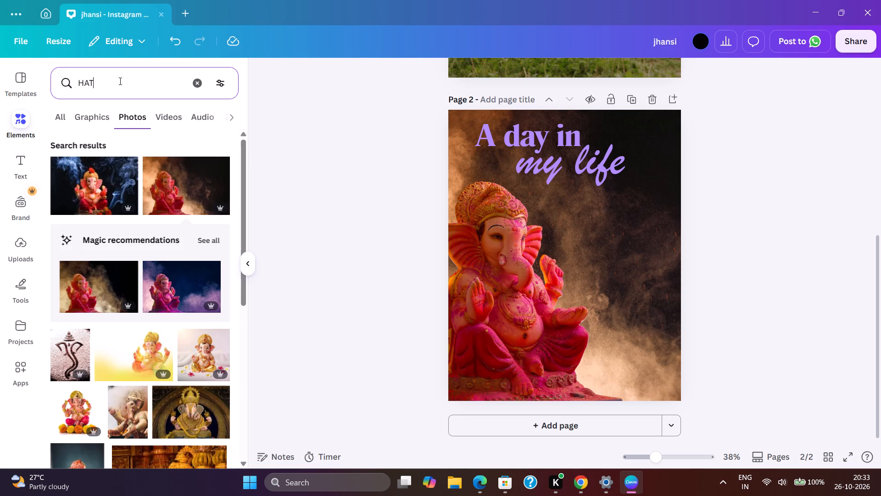
{"action": "key", "text": "BackSpace"}
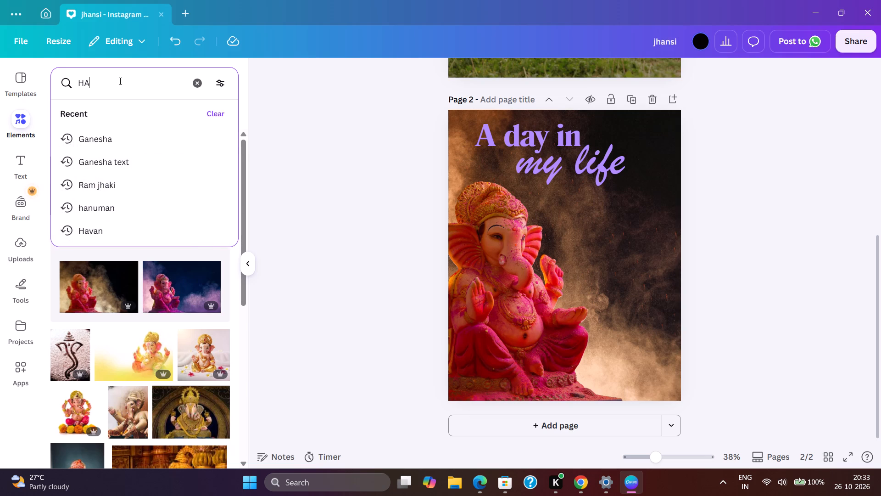
{"action": "type", "text": "ND"}
{"action": "key", "text": "space"}
{"action": "type", "text": "JO"}
{"action": "type", "text": "DH"}
{"action": "key", "text": "space"}
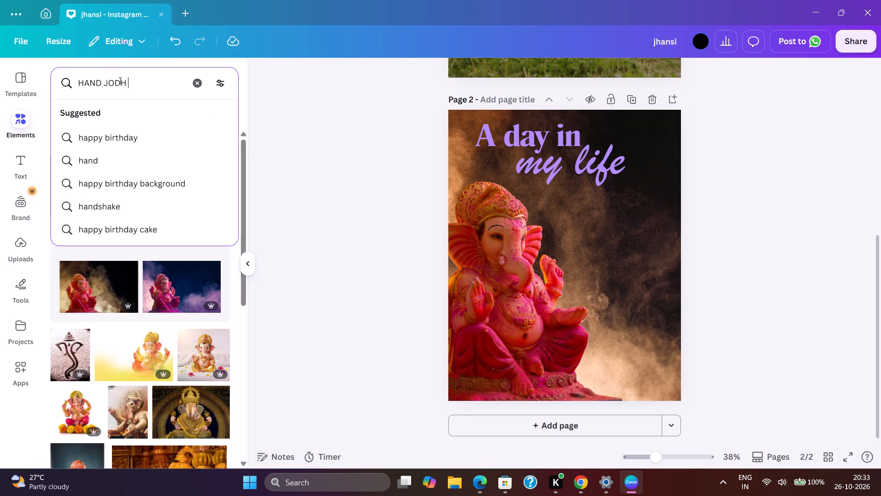
{"action": "type", "text": "KAR KHADA"}
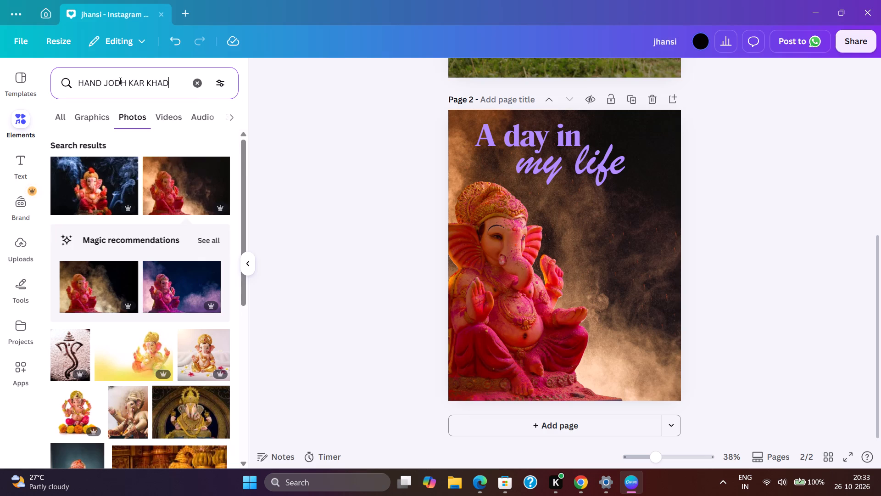
{"action": "key", "text": "space"}
{"action": "type", "text": "HUA ADMI"}
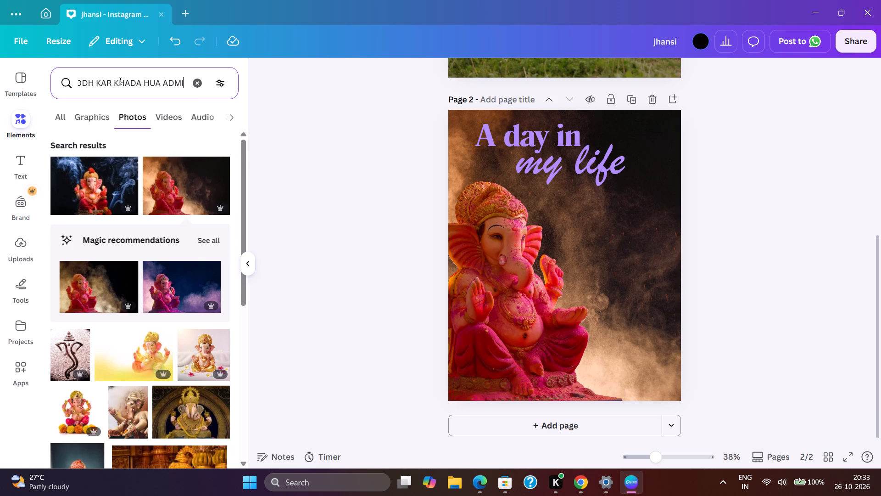
{"action": "key", "text": "Return"}
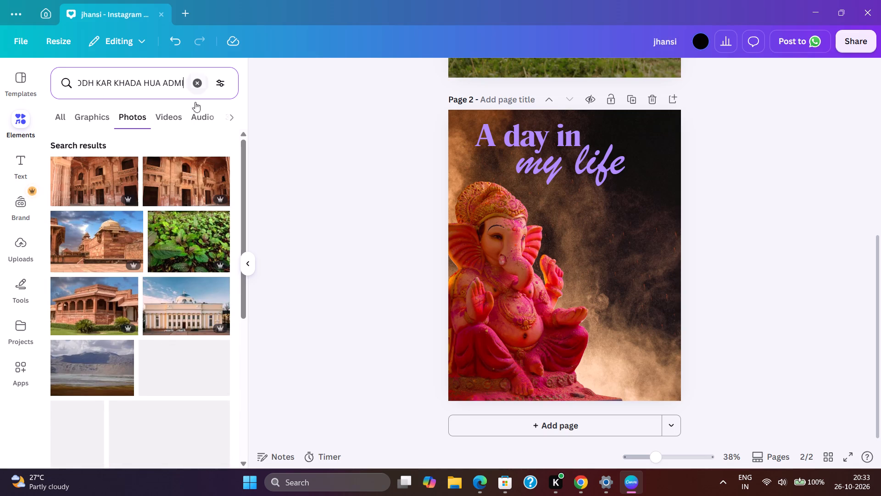
Browse the photo results and add the snowy hillside fortress under a blue sky to page 2.
{"action": "scroll", "coordinate": [181, 242], "scroll_direction": "down", "scroll_amount": 10}
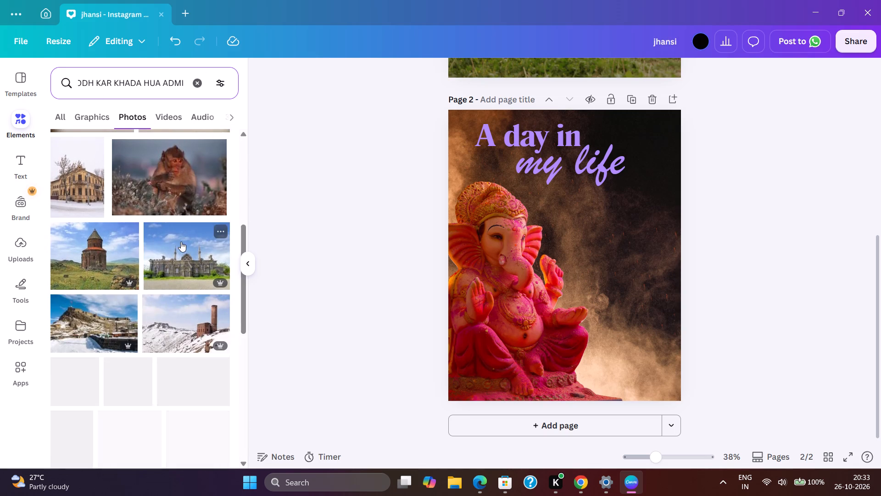
{"action": "scroll", "coordinate": [150, 211], "scroll_direction": "down", "scroll_amount": 7}
{"action": "scroll", "coordinate": [150, 211], "scroll_direction": "up", "scroll_amount": 5}
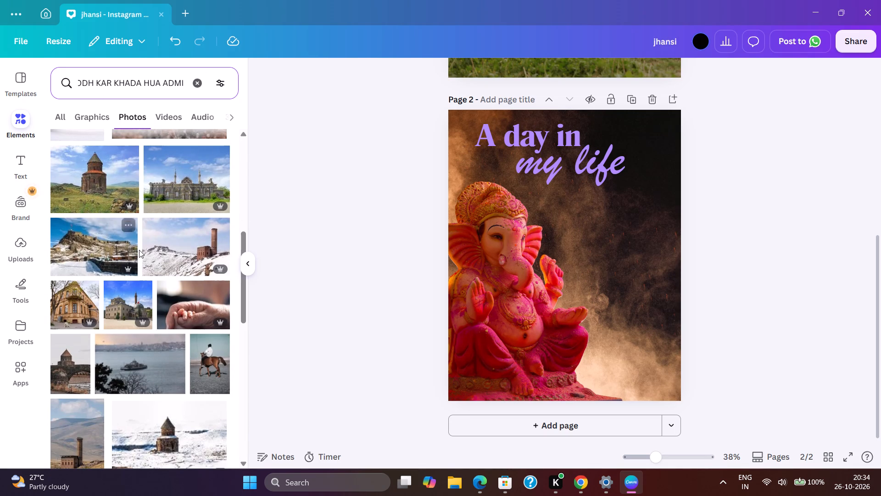
{"action": "left_click", "coordinate": [94, 254]}
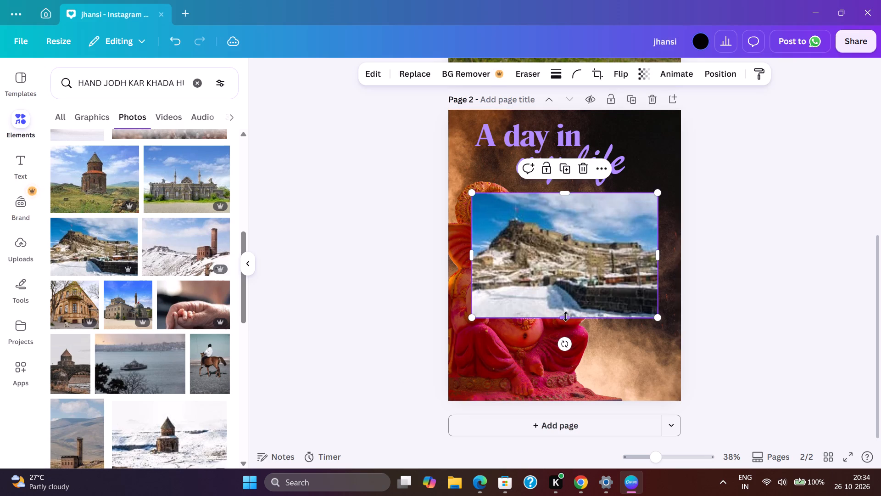
Stretch the snowy fortress photo over all of page 2, about 1,080 px wide and 1,366 px high.
{"action": "left_click_drag", "start_coordinate": [563, 317], "coordinate": [541, 400]}
{"action": "left_click_drag", "start_coordinate": [473, 297], "coordinate": [455, 291]}
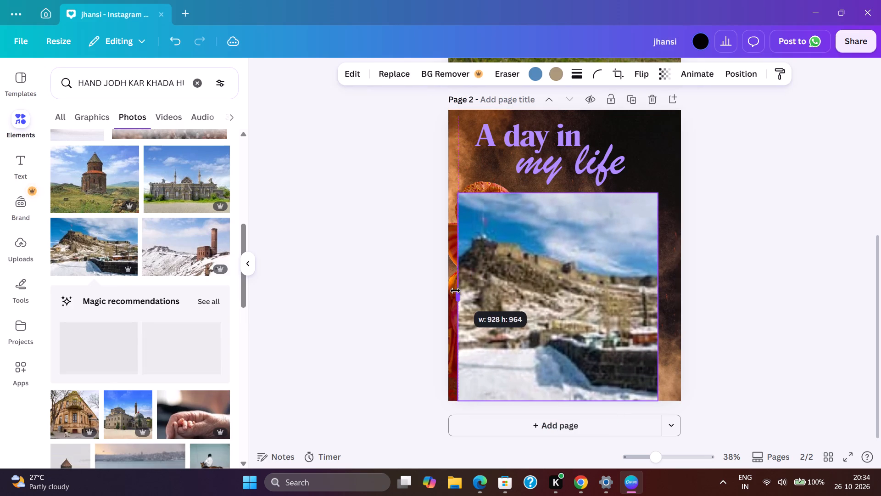
{"action": "left_click_drag", "start_coordinate": [455, 291], "coordinate": [448, 291]}
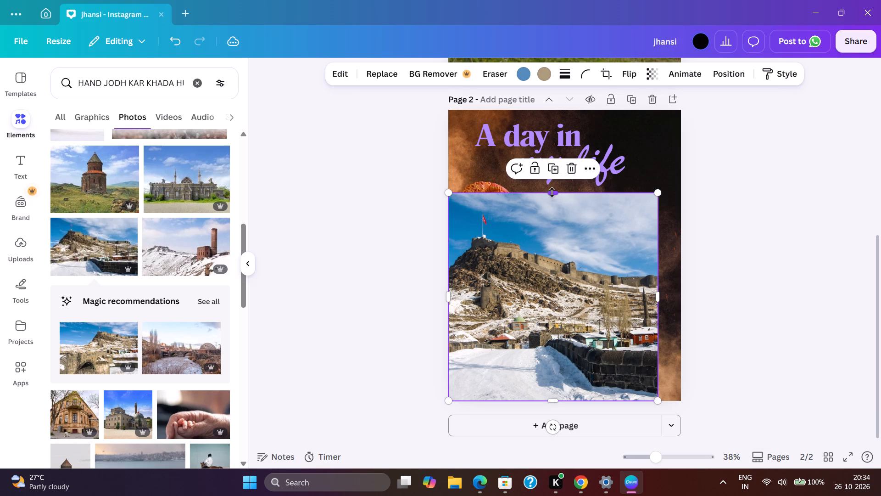
{"action": "left_click_drag", "start_coordinate": [552, 192], "coordinate": [569, 106]}
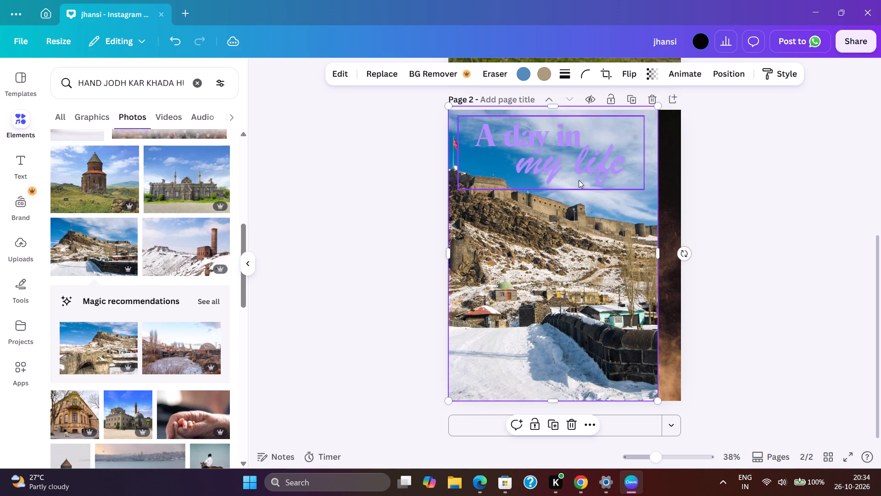
{"action": "left_click_drag", "start_coordinate": [655, 252], "coordinate": [664, 249]}
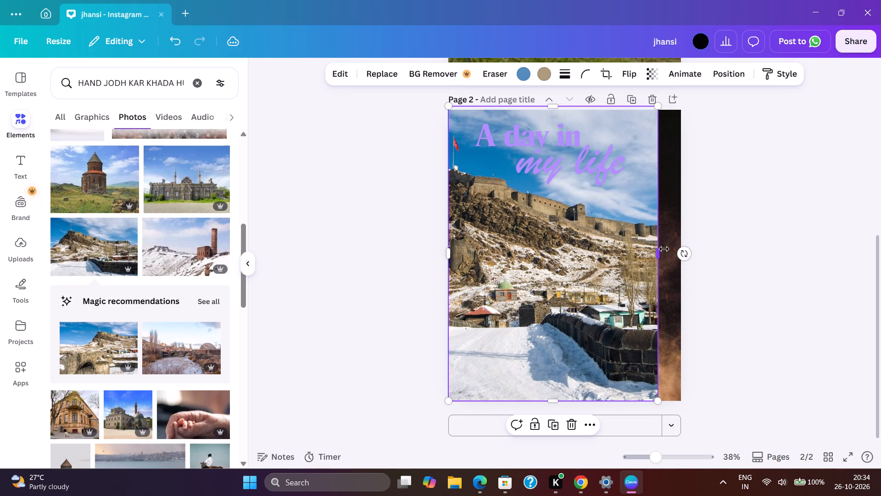
{"action": "left_click_drag", "start_coordinate": [664, 249], "coordinate": [678, 244]}
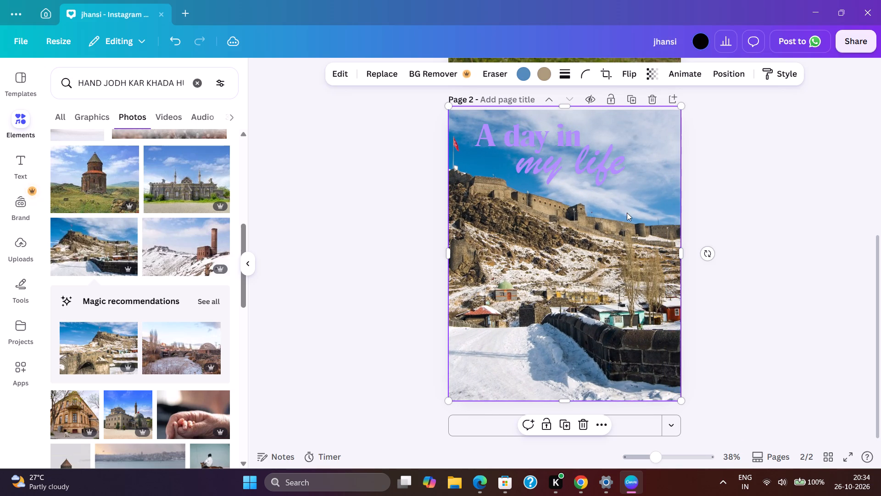
Send the snowy fortress photo backward so it sits behind the Ganesha photo on page 2.
{"action": "left_click", "coordinate": [627, 213]}
{"action": "left_click", "coordinate": [641, 169]}
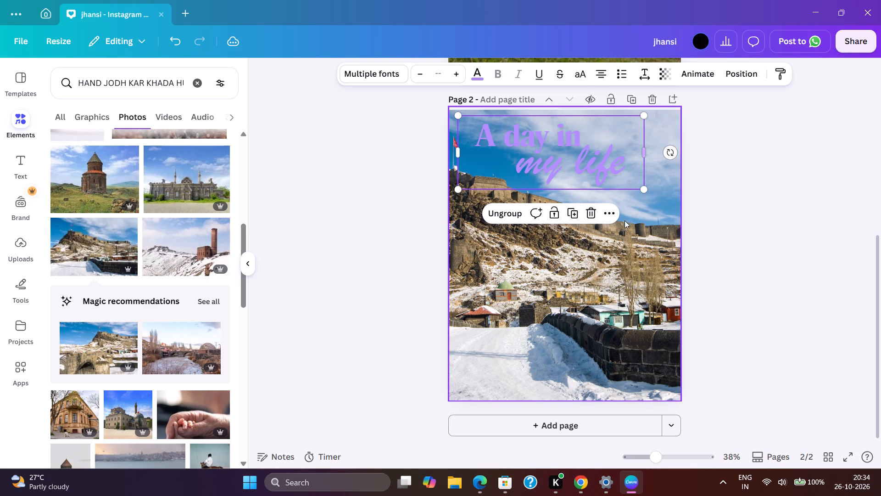
{"action": "left_click", "coordinate": [641, 260]}
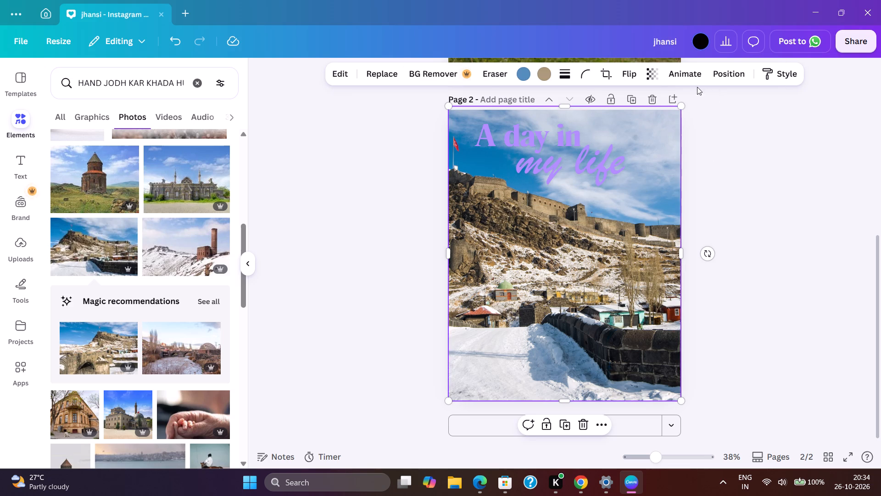
{"action": "left_click", "coordinate": [722, 71]}
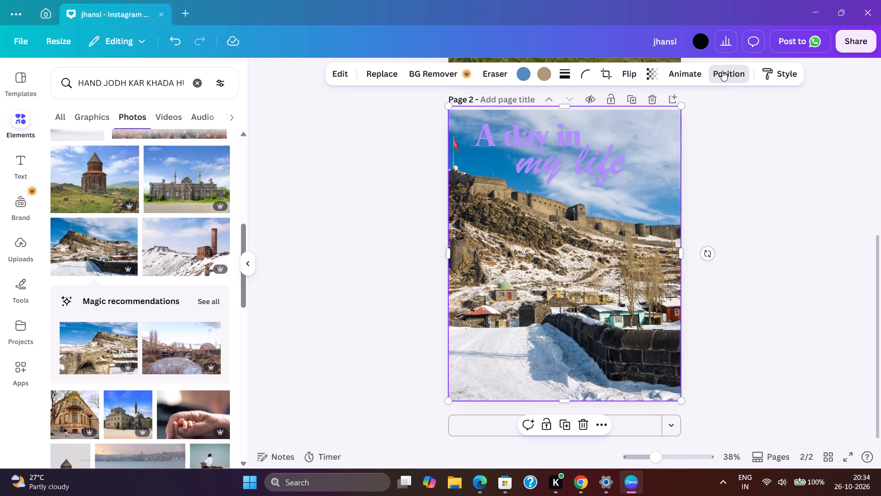
{"action": "left_click", "coordinate": [195, 135]}
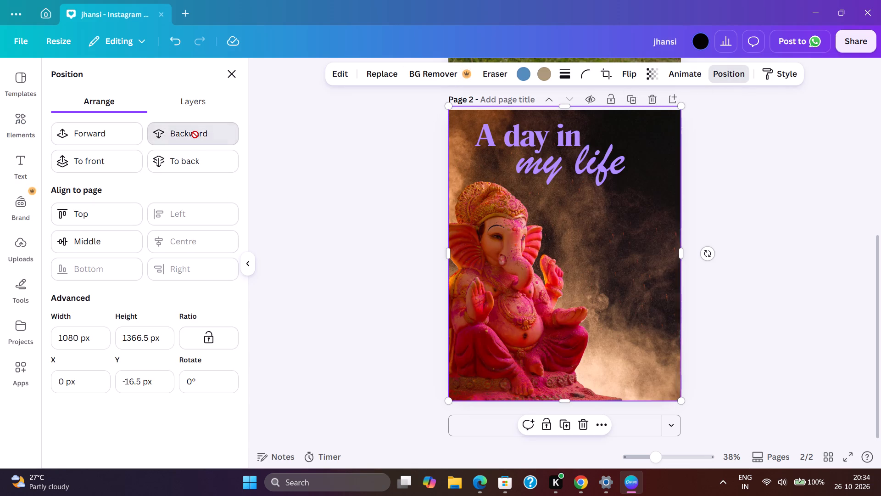
Set the Ganesha photo's transparency to 85 so the fortress blends through it on page 2.
{"action": "left_click", "coordinate": [603, 200]}
{"action": "left_click", "coordinate": [601, 242]}
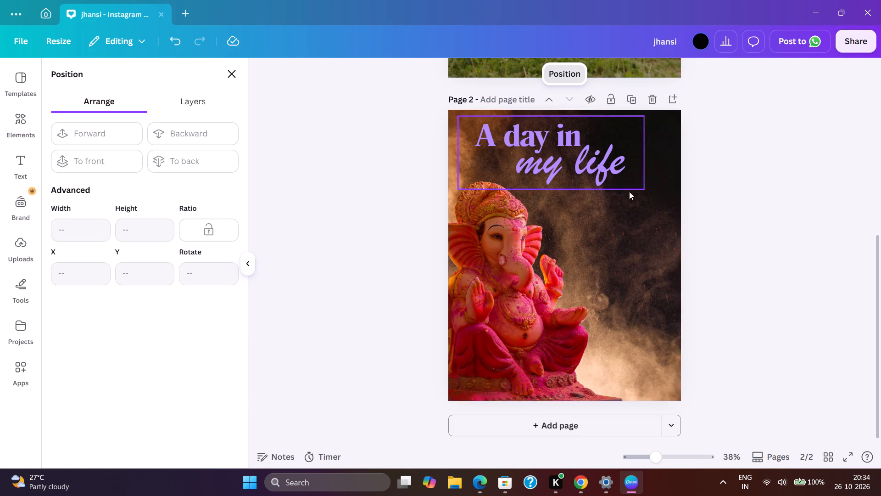
{"action": "left_click_drag", "start_coordinate": [628, 206], "coordinate": [628, 212]}
{"action": "left_click", "coordinate": [621, 249]}
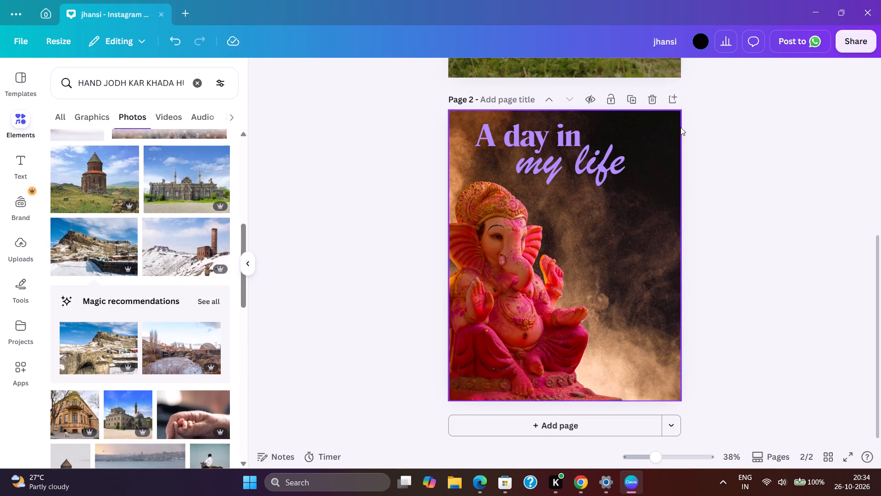
{"action": "left_click", "coordinate": [620, 240]}
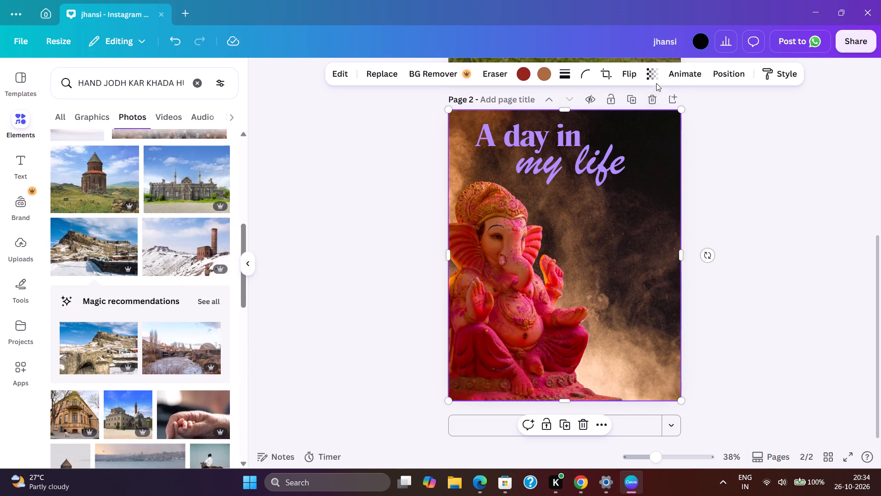
{"action": "left_click", "coordinate": [656, 71]}
{"action": "left_click", "coordinate": [651, 120]}
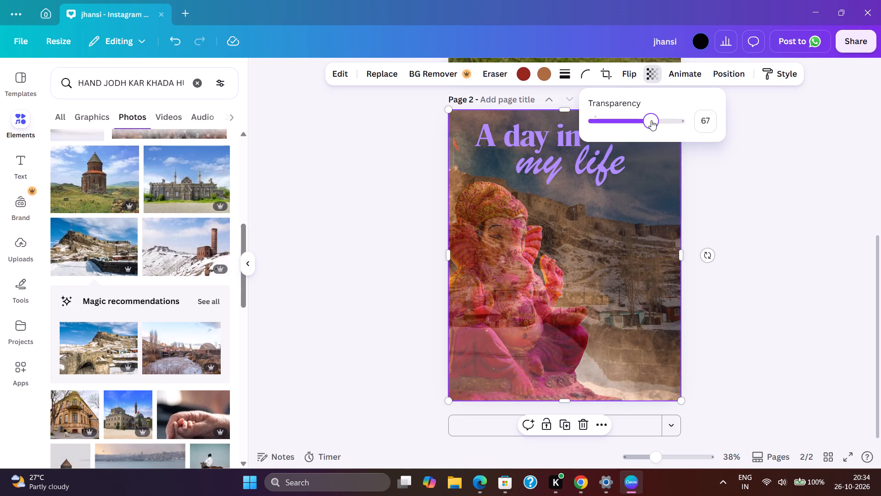
{"action": "left_click", "coordinate": [667, 125]}
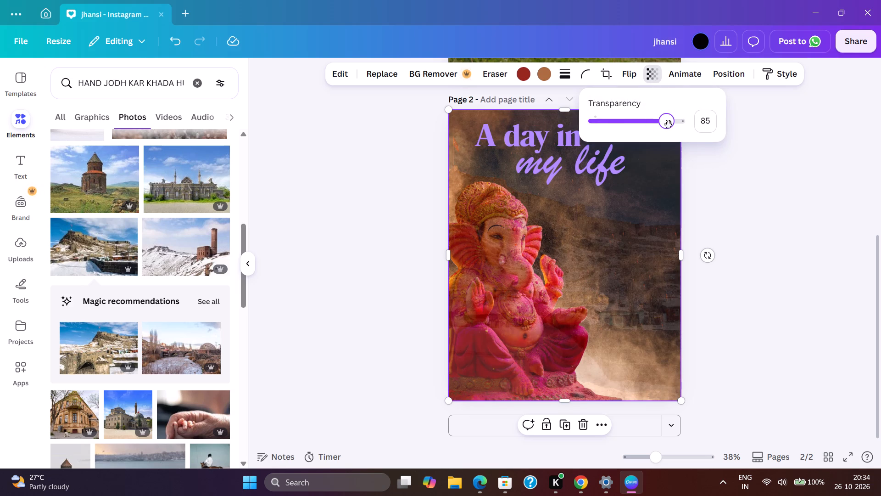
{"action": "left_click", "coordinate": [738, 219]}
{"action": "left_click", "coordinate": [708, 274]}
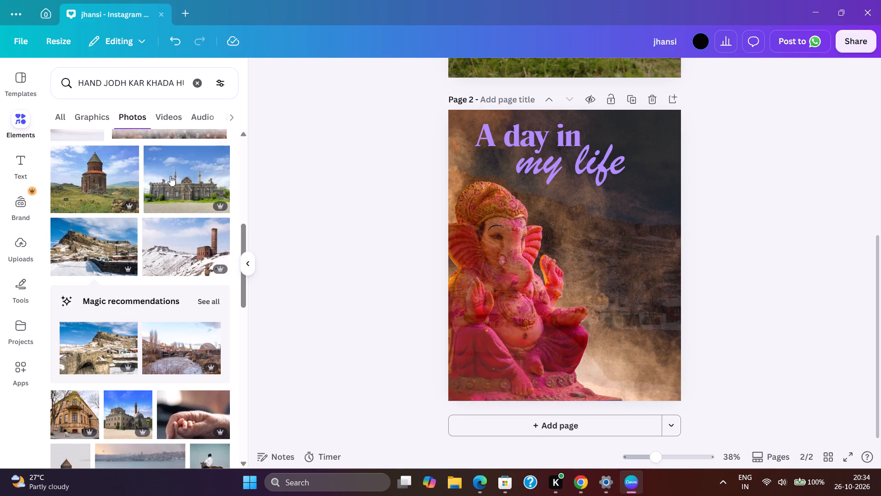
Review pages 1 and 2 and look through more photo results for a man with folded hands.
{"action": "scroll", "coordinate": [173, 326], "scroll_direction": "down", "scroll_amount": 6}
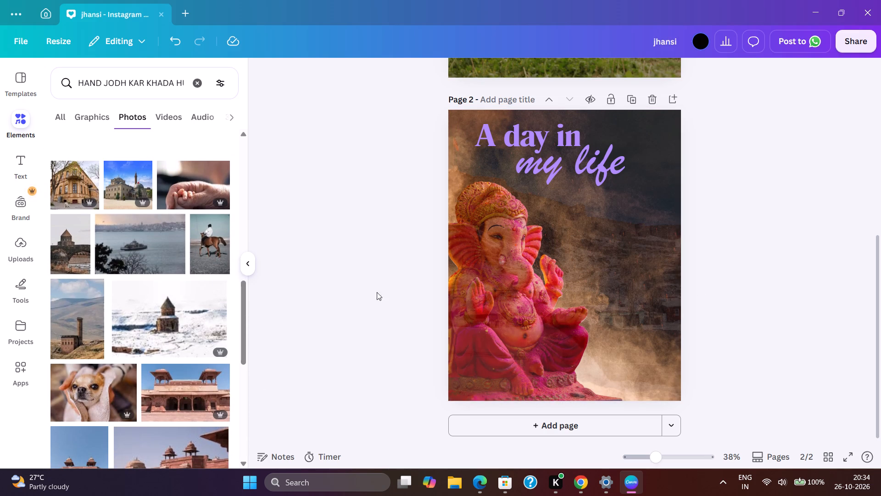
{"action": "scroll", "coordinate": [611, 254], "scroll_direction": "up", "scroll_amount": 7}
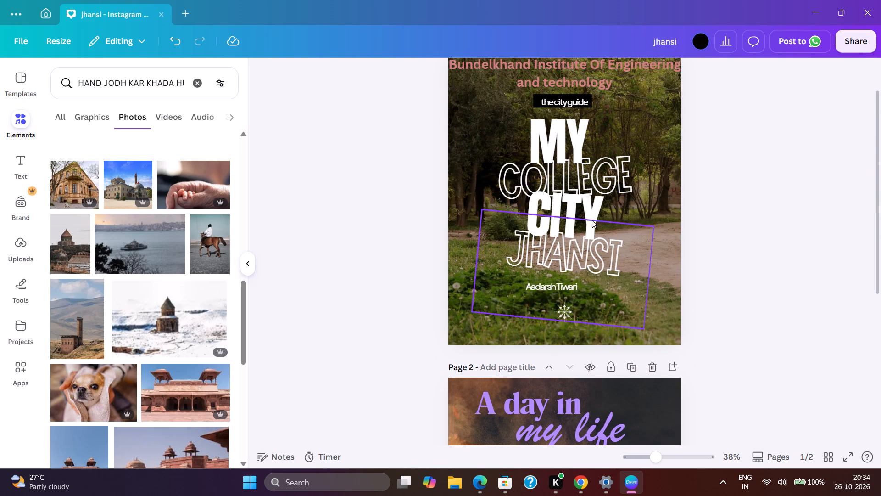
{"action": "scroll", "coordinate": [644, 179], "scroll_direction": "up", "scroll_amount": 3}
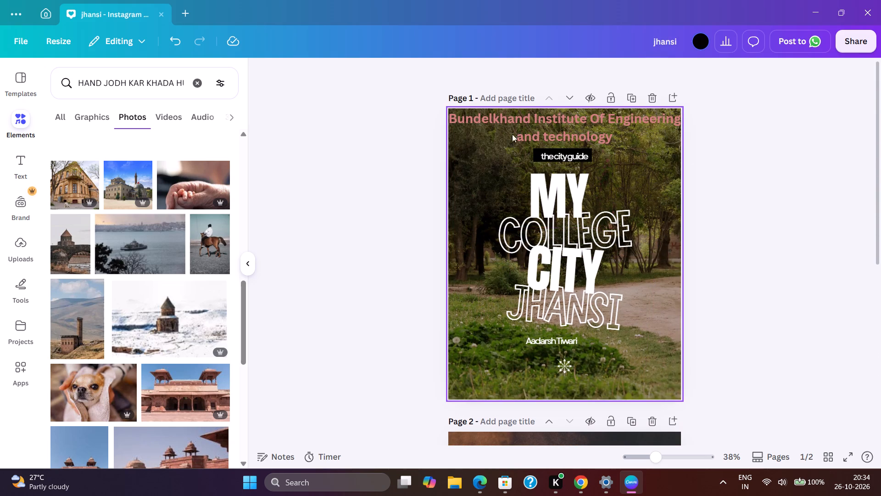
{"action": "scroll", "coordinate": [567, 202], "scroll_direction": "down", "scroll_amount": 9}
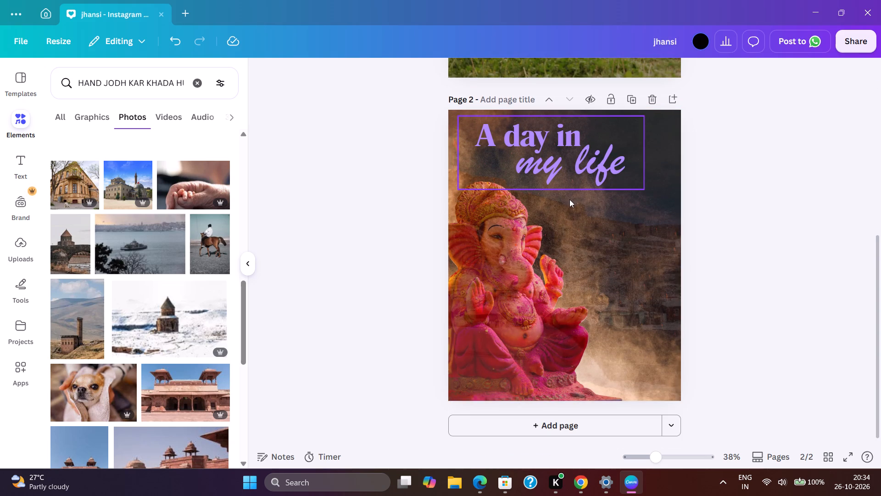
{"action": "scroll", "coordinate": [154, 289], "scroll_direction": "up", "scroll_amount": 2}
{"action": "scroll", "coordinate": [154, 284], "scroll_direction": "down", "scroll_amount": 6}
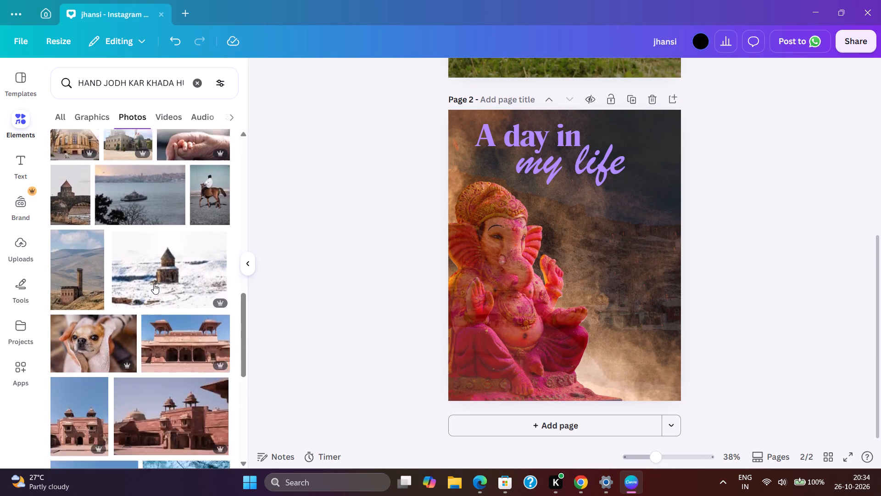
{"action": "scroll", "coordinate": [154, 284], "scroll_direction": "up", "scroll_amount": 4}
{"action": "scroll", "coordinate": [151, 284], "scroll_direction": "down", "scroll_amount": 12}
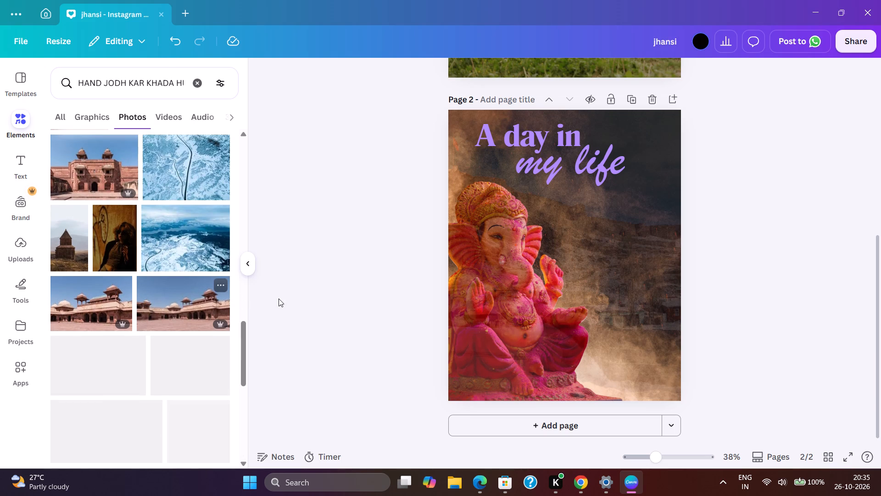
{"action": "scroll", "coordinate": [167, 261], "scroll_direction": "down", "scroll_amount": 4}
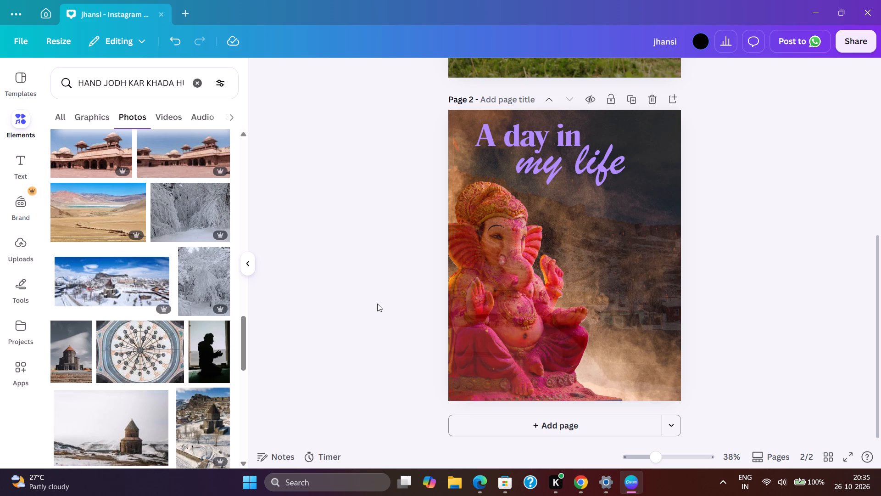
Add a text box to page 2 and start its caption with "gANPATI Bappa Ma".
{"action": "left_click", "coordinate": [26, 160]}
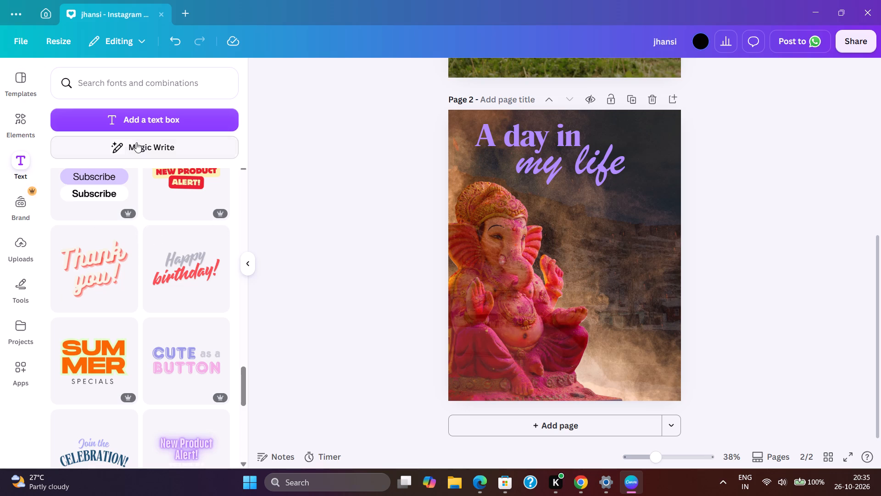
{"action": "left_click", "coordinate": [167, 119]}
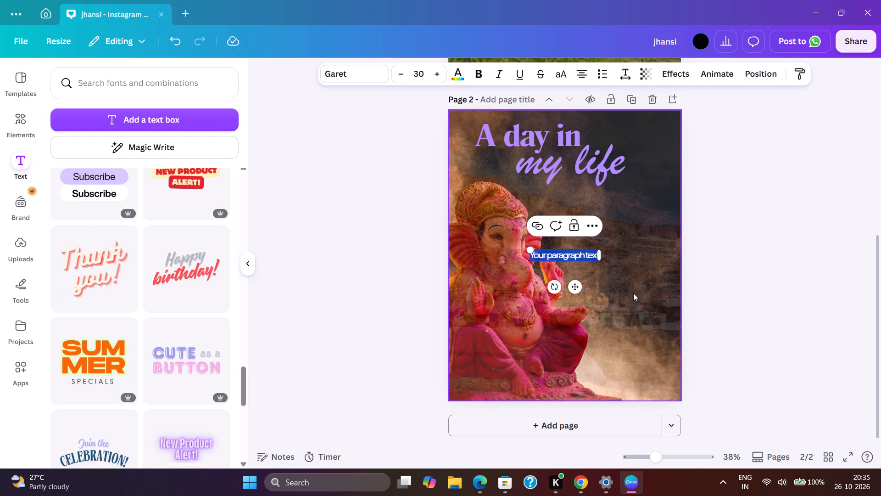
{"action": "key", "text": "BackSpace"}
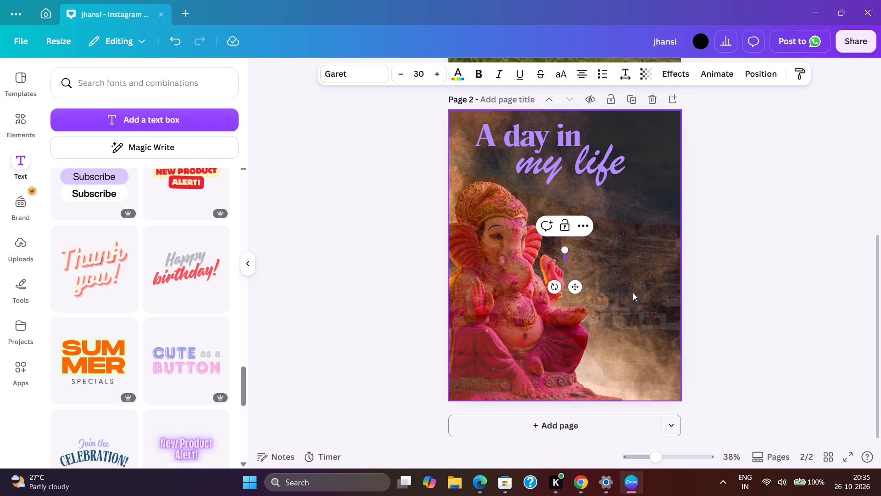
{"action": "type", "text": "gAN"}
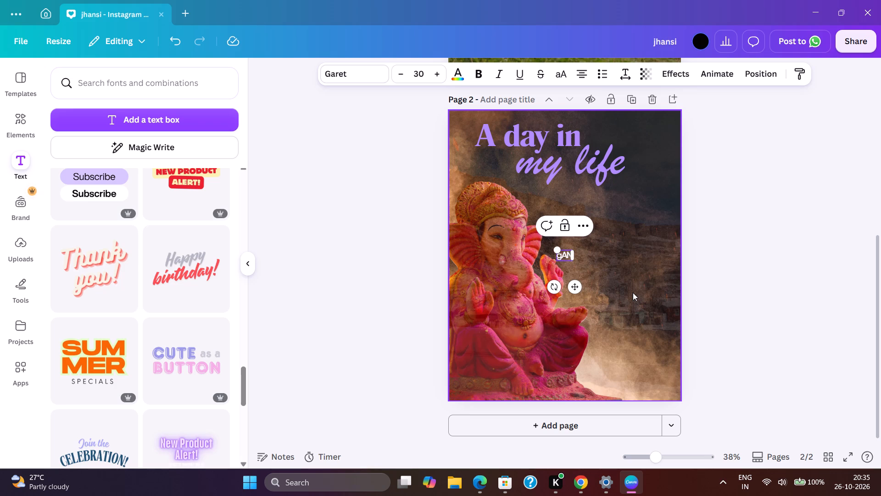
{"action": "type", "text": "PAT"}
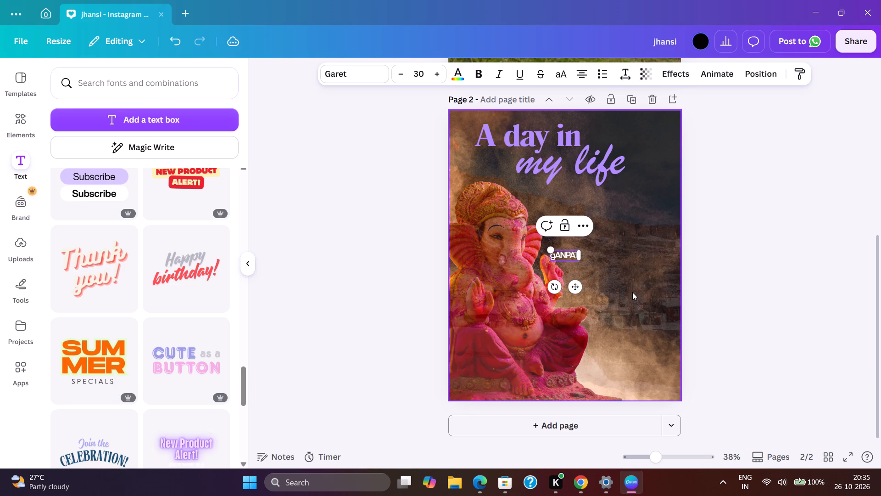
{"action": "key", "text": "i"}
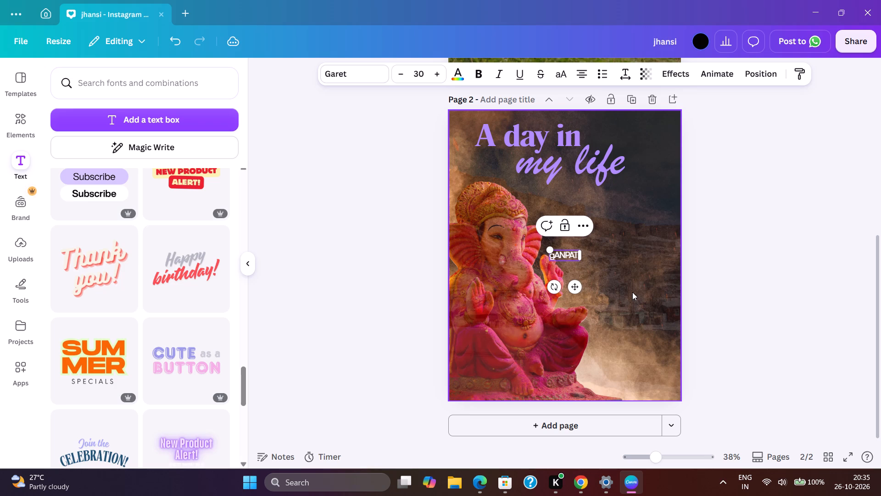
{"action": "key", "text": "space"}
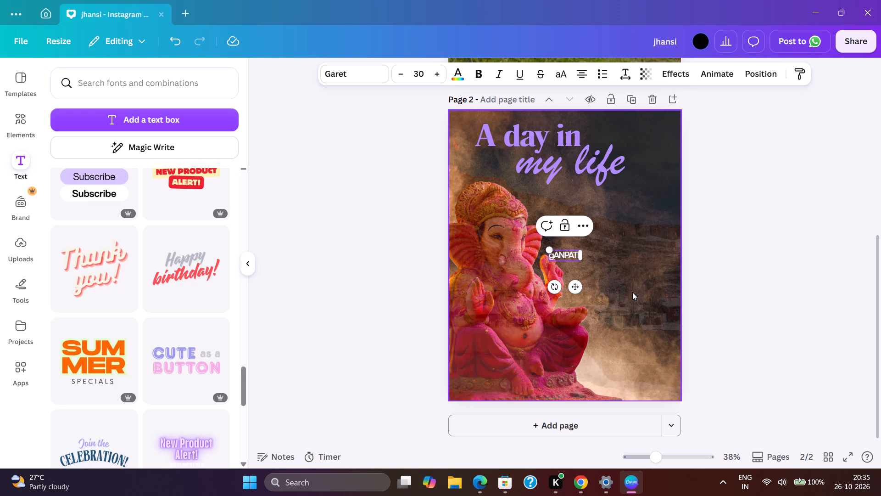
{"action": "type", "text": "Bappa"}
{"action": "key", "text": "space"}
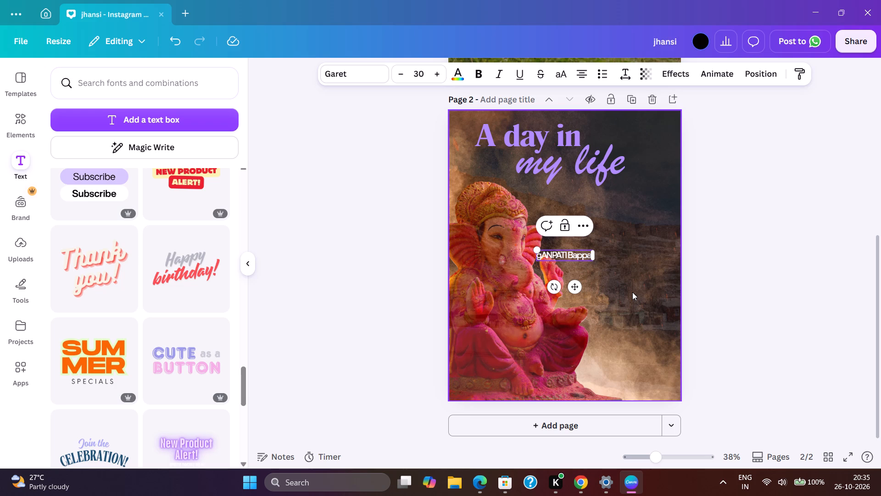
{"action": "key", "text": "space"}
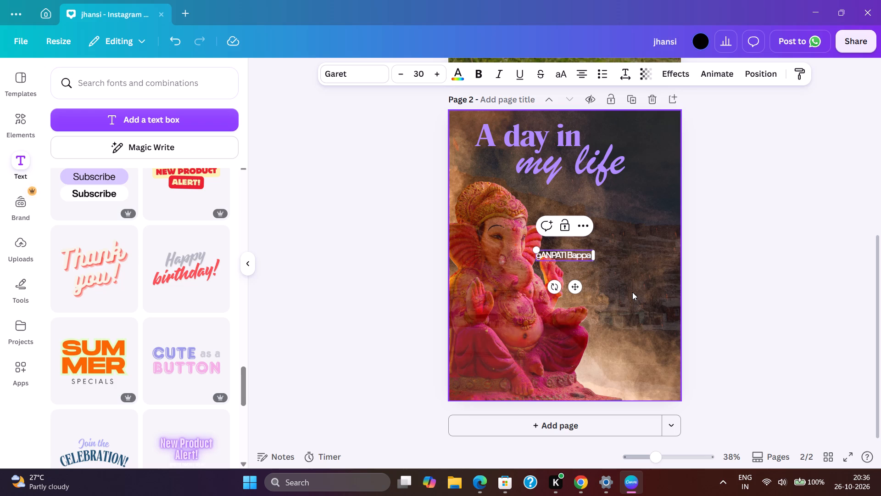
{"action": "type", "text": "Ma"}
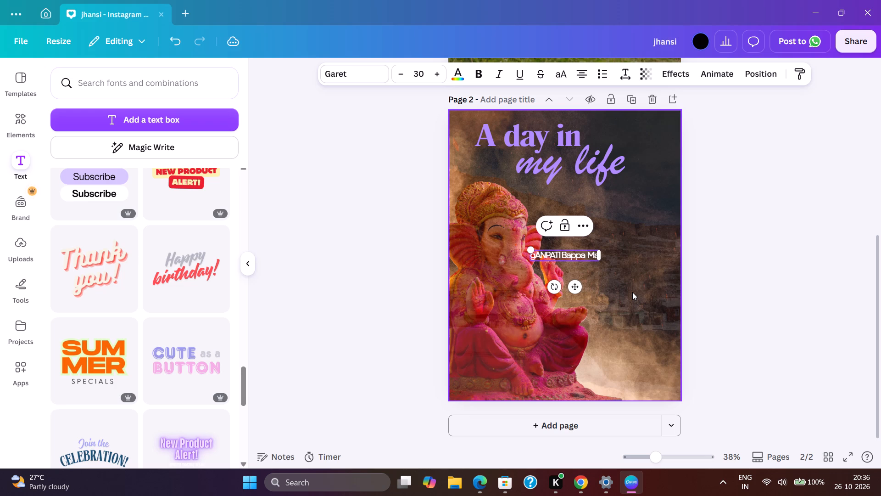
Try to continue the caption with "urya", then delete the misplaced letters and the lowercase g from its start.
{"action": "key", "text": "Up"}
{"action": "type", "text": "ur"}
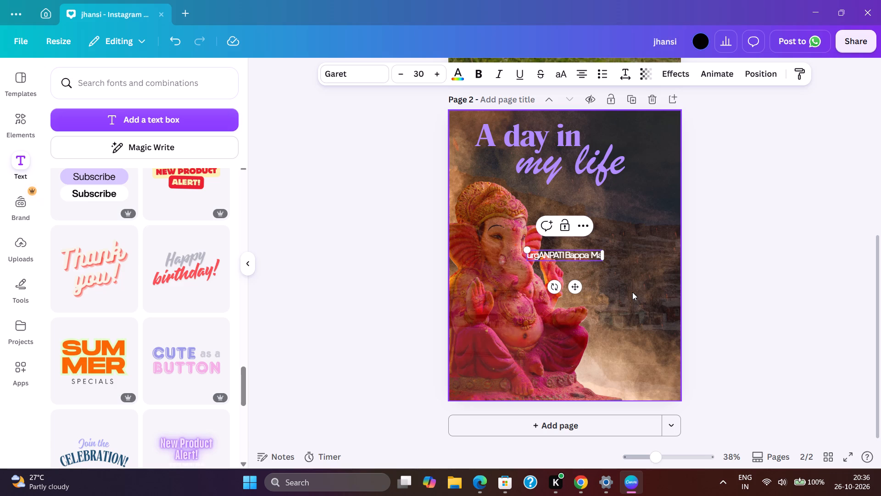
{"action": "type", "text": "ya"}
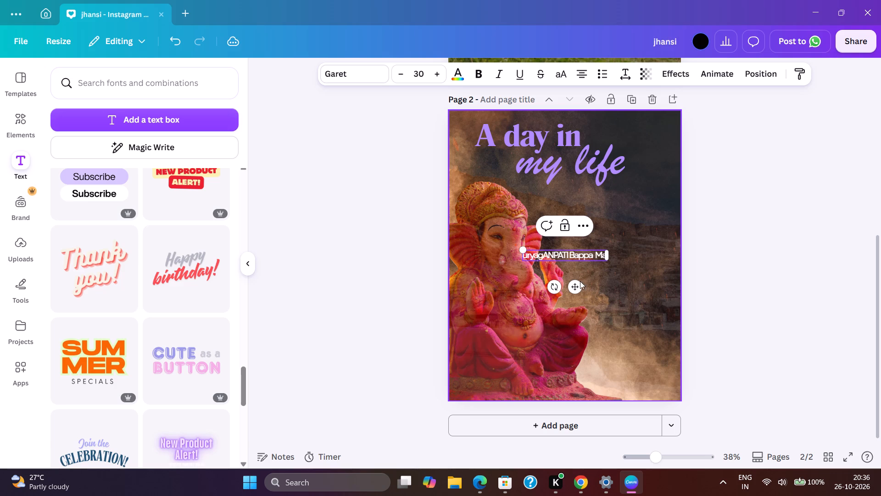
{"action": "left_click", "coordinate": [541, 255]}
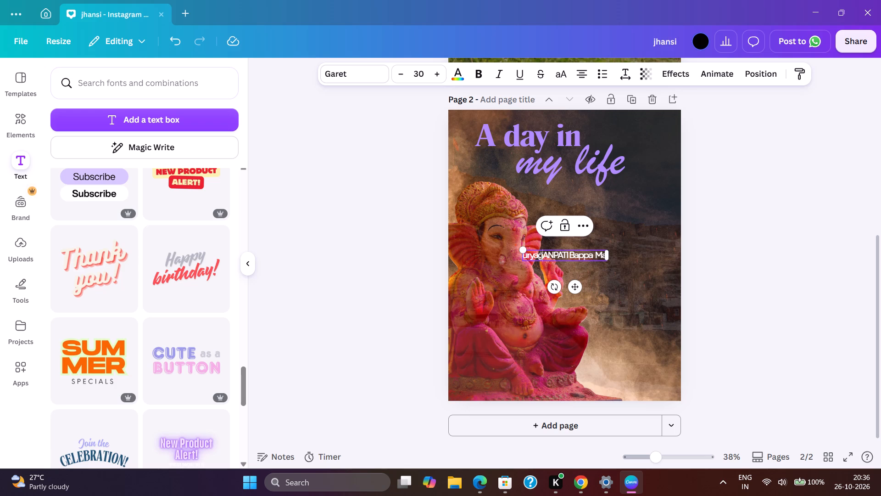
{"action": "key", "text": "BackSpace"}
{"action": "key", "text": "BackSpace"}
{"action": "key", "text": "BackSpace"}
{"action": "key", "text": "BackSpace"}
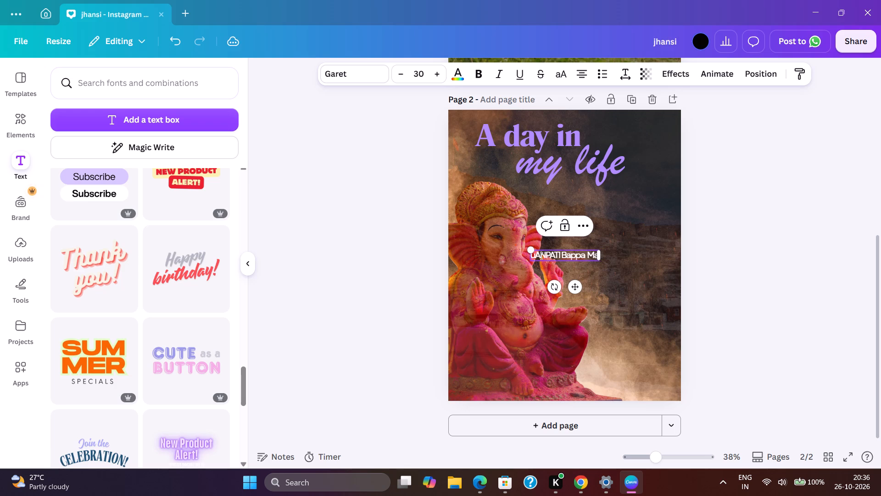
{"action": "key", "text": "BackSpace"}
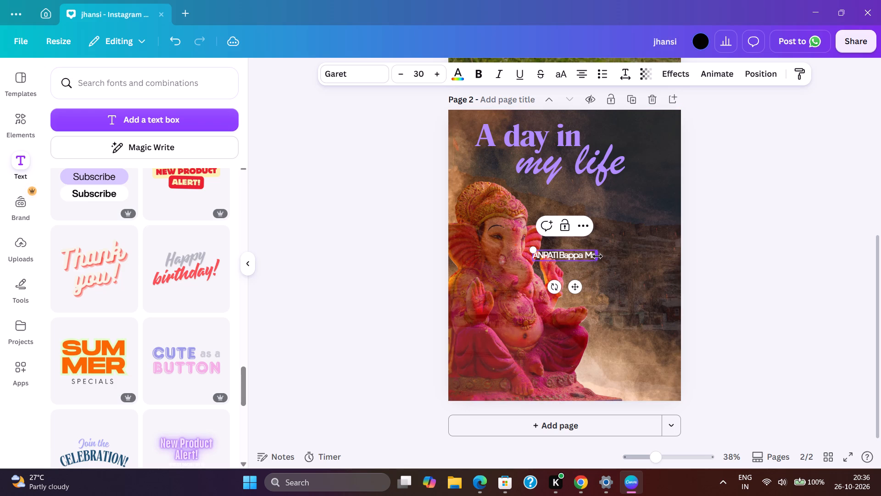
Widen the caption's text box so the full phrase fits on one line.
{"action": "left_click_drag", "start_coordinate": [597, 256], "coordinate": [635, 255]}
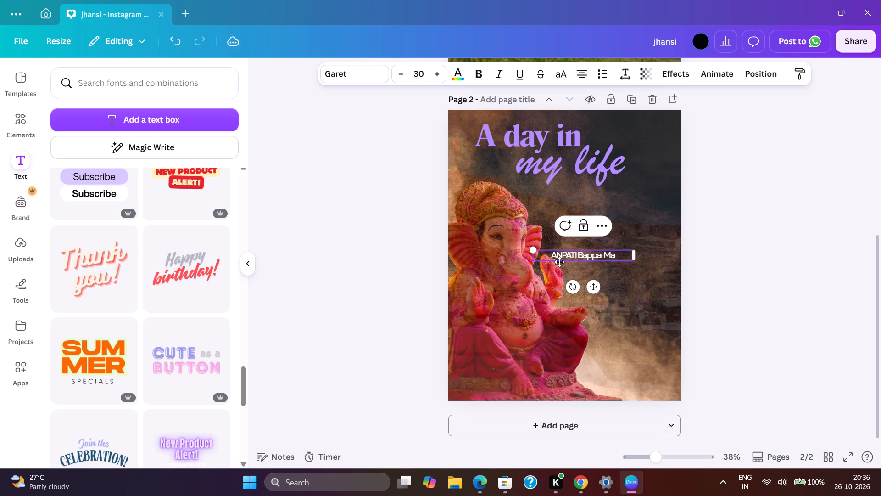
Replace the caption's all-caps first word with "Ganpati".
{"action": "key", "text": "shift+g"}
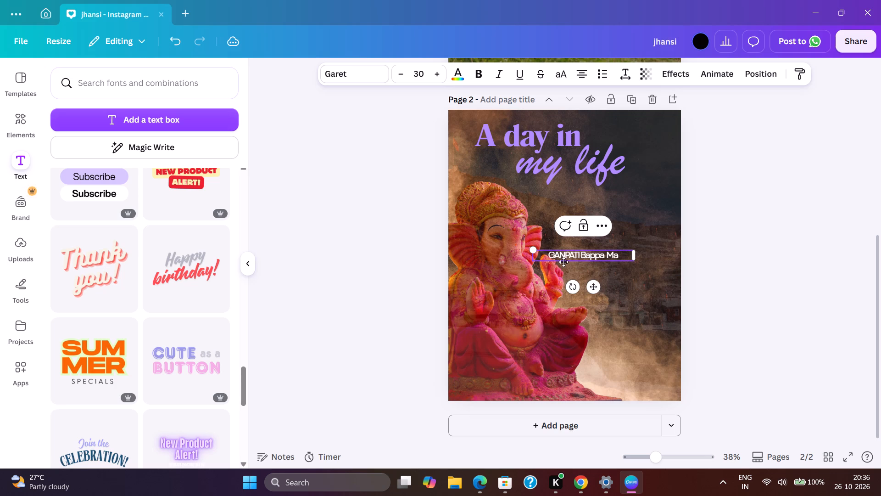
{"action": "left_click", "coordinate": [581, 255]}
{"action": "key", "text": "BackSpace"}
{"action": "key", "text": "BackSpace"}
{"action": "key", "text": "BackSpace"}
{"action": "key", "text": "BackSpace"}
{"action": "key", "text": "BackSpace"}
{"action": "key", "text": "BackSpace"}
{"action": "key", "text": "BackSpace"}
{"action": "key", "text": "BackSpace"}
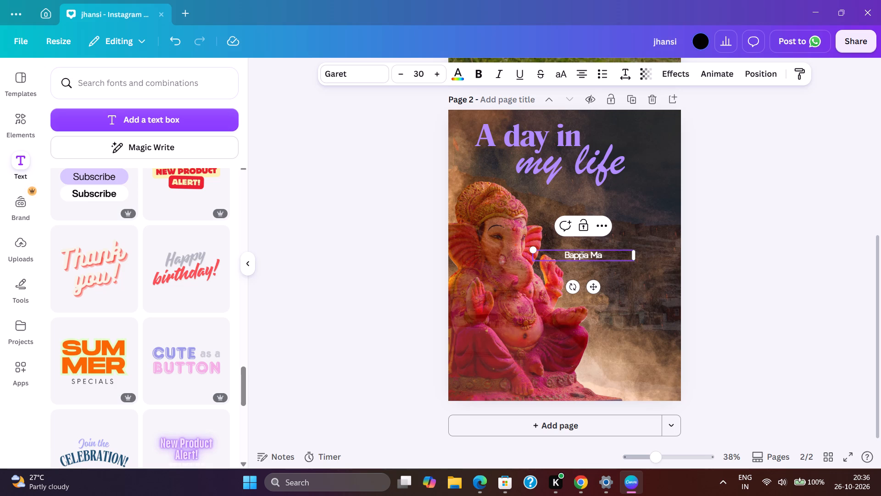
{"action": "type", "text": "Ganpat"}
{"action": "key", "text": "i"}
{"action": "key", "text": "space"}
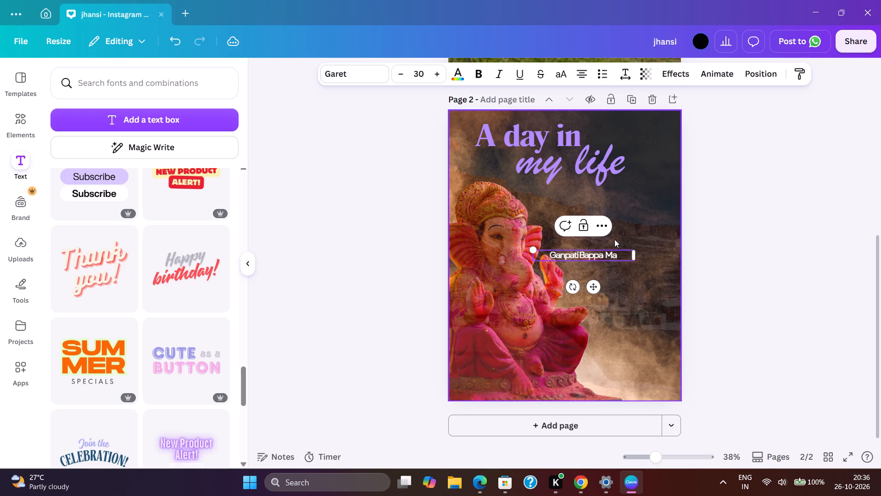
Complete the caption as "Ganpati Bappa Maurya", adding an extra space between the first two words.
{"action": "left_click", "coordinate": [619, 256]}
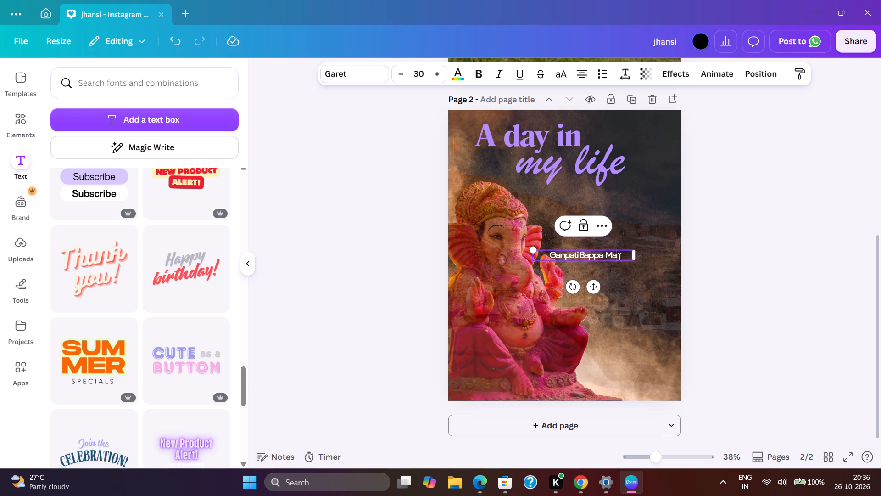
{"action": "type", "text": "urya"}
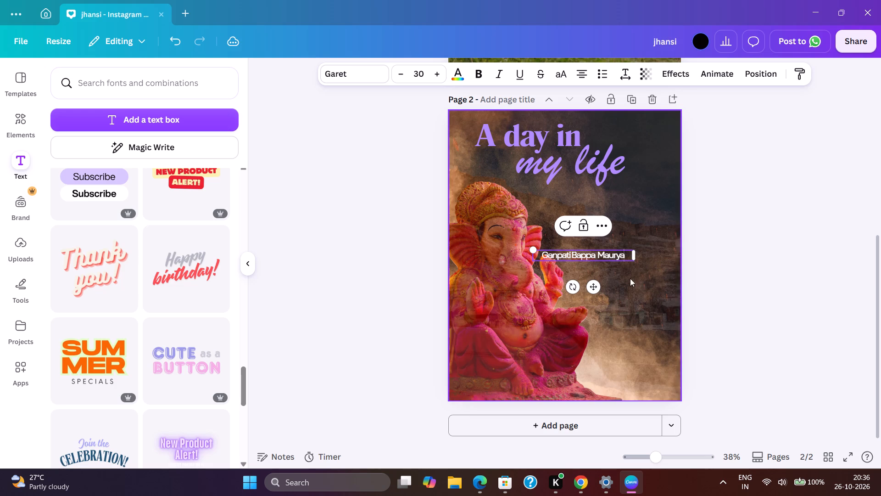
{"action": "left_click", "coordinate": [571, 254]}
{"action": "key", "text": "space"}
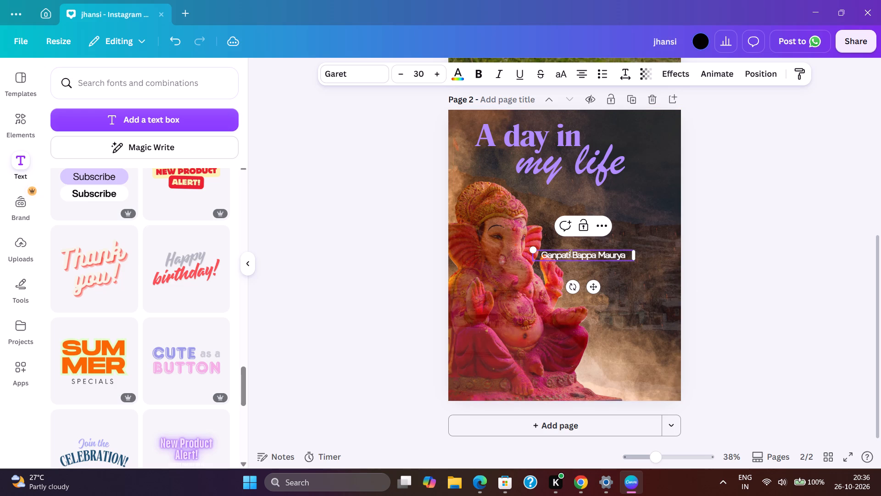
{"action": "left_click", "coordinate": [718, 277]}
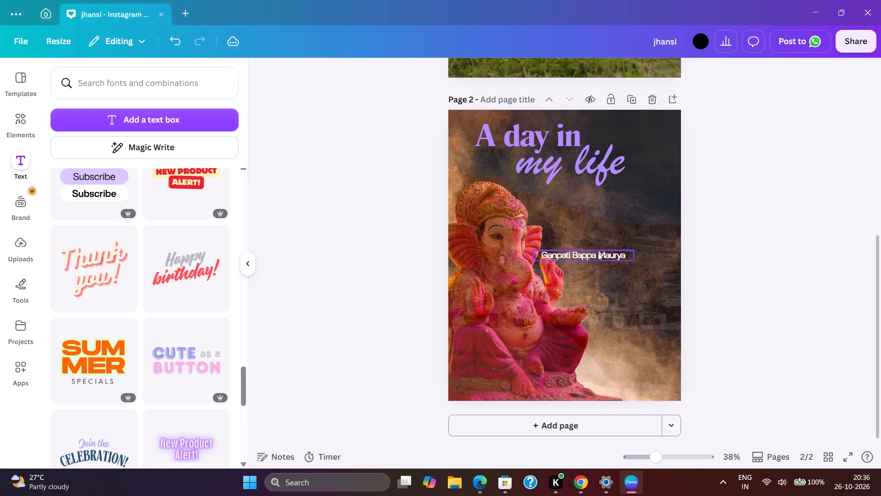
Move the Ganpati Bappa Maurya caption to the lower-right corner of page 2.
{"action": "left_click_drag", "start_coordinate": [598, 253], "coordinate": [653, 375]}
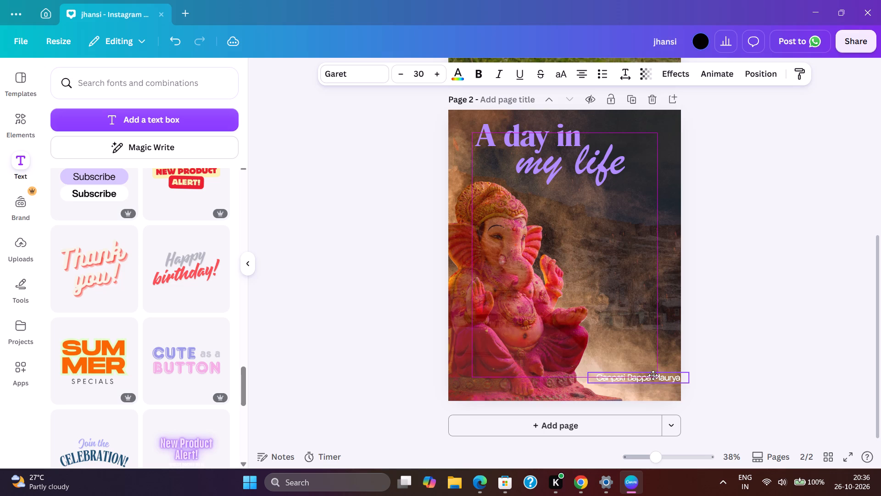
{"action": "left_click_drag", "start_coordinate": [653, 375], "coordinate": [640, 380]}
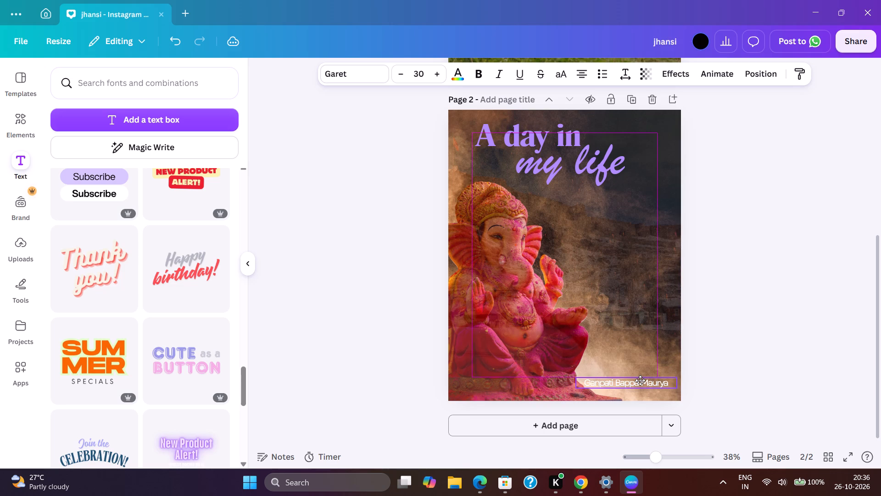
{"action": "left_click_drag", "start_coordinate": [640, 380], "coordinate": [639, 380]}
{"action": "left_click", "coordinate": [728, 378]}
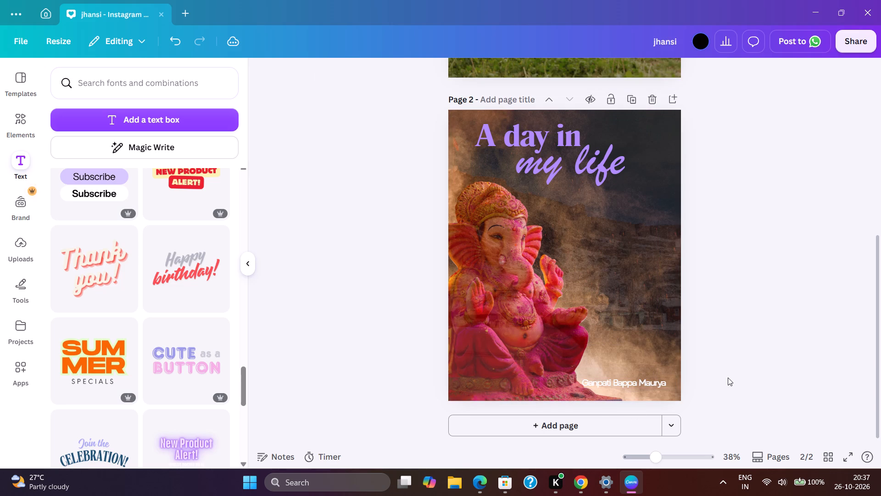
Change the Ganpati Bappa Maurya caption's text colour to black.
{"action": "left_click", "coordinate": [647, 383]}
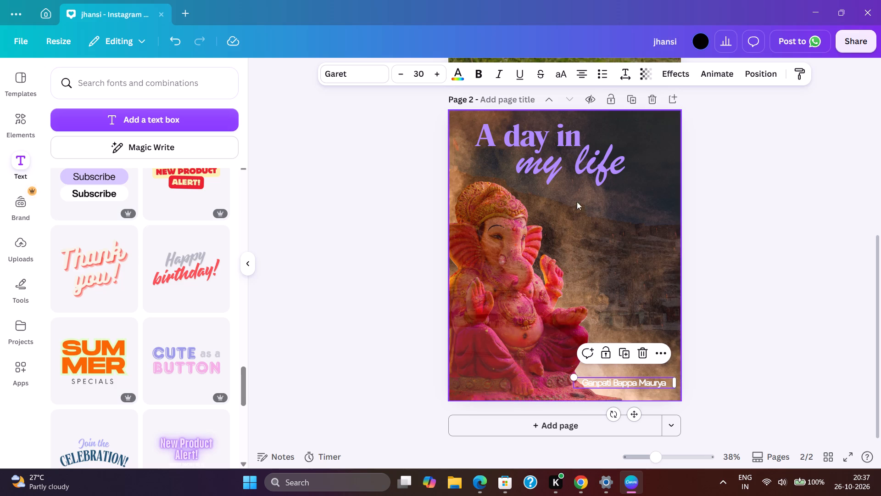
{"action": "left_click", "coordinate": [457, 71]}
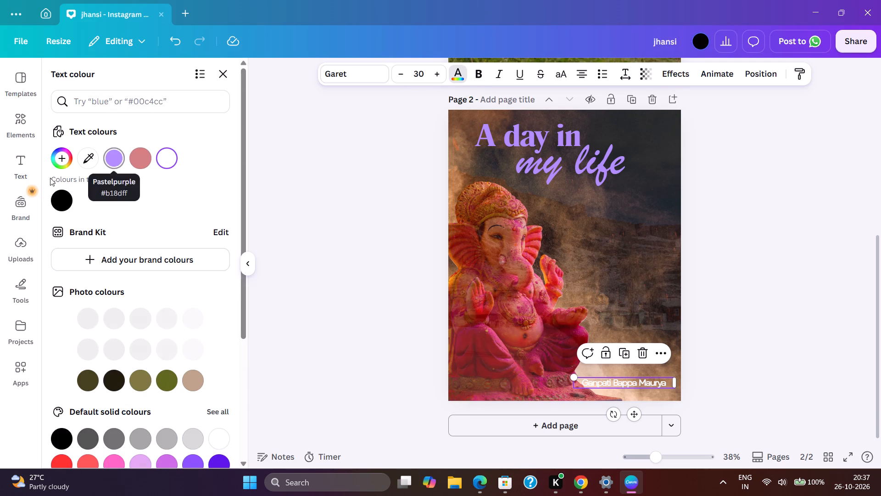
{"action": "left_click", "coordinate": [60, 206]}
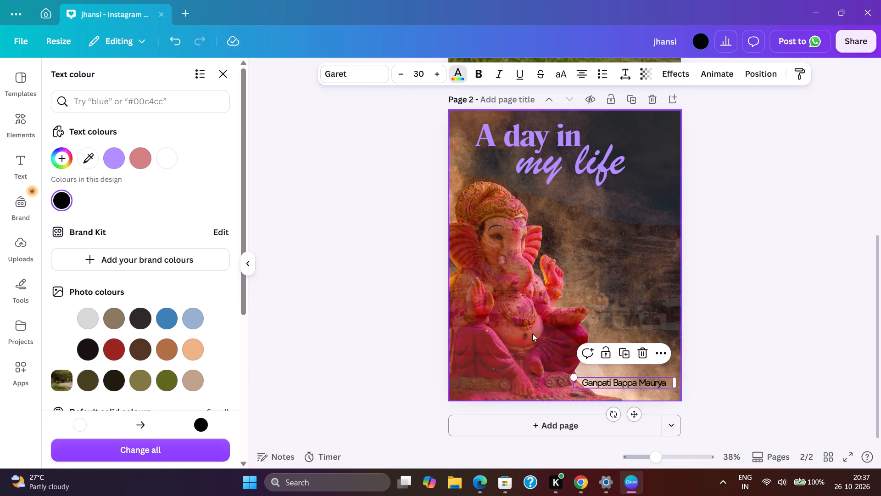
Shift the black caption slightly up and inward, over the light dust beside the Ganesha statue's base.
{"action": "left_click_drag", "start_coordinate": [628, 382], "coordinate": [624, 358]}
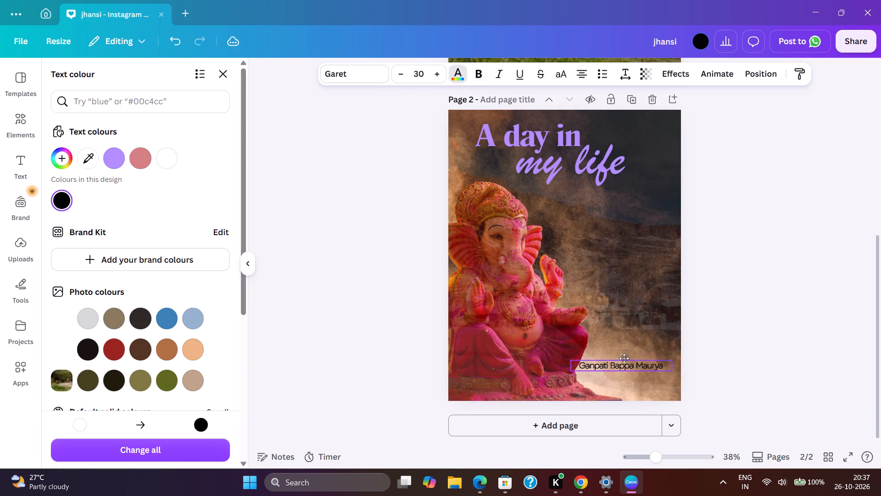
{"action": "left_click_drag", "start_coordinate": [624, 358], "coordinate": [615, 363]}
{"action": "left_click", "coordinate": [734, 372]}
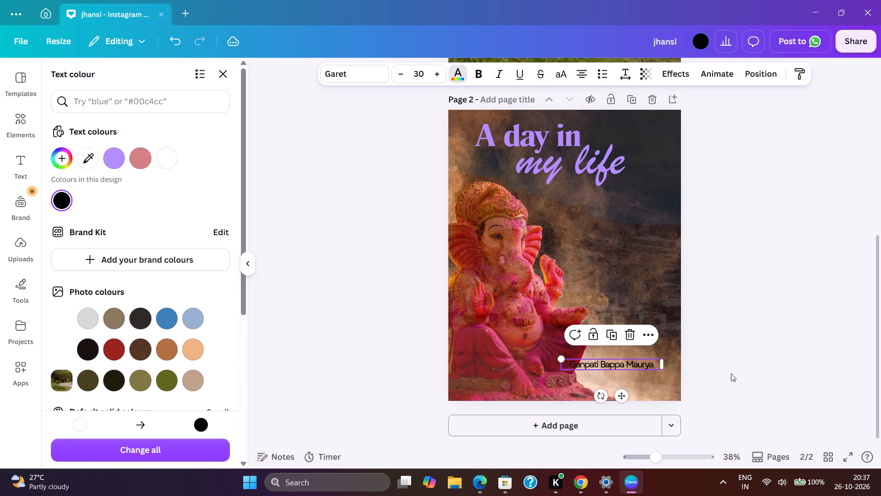
{"action": "left_click", "coordinate": [718, 370]}
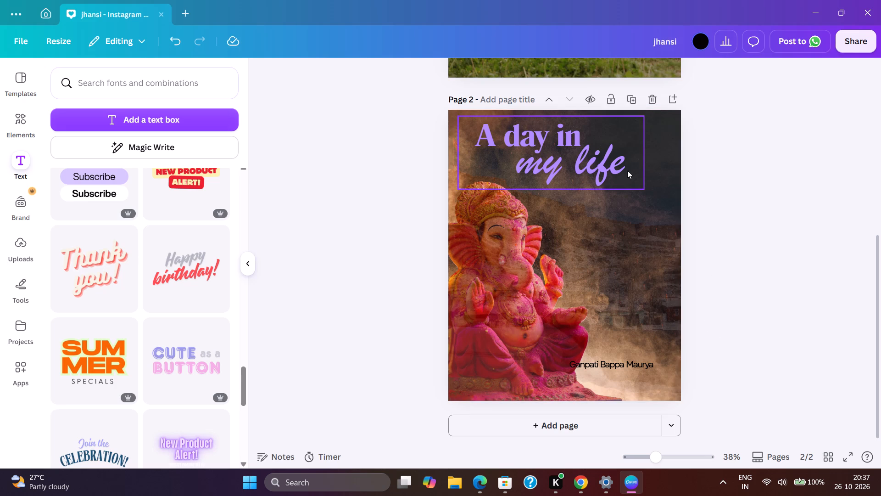
Add a new blank page after page 2.
{"action": "left_click", "coordinate": [589, 243]}
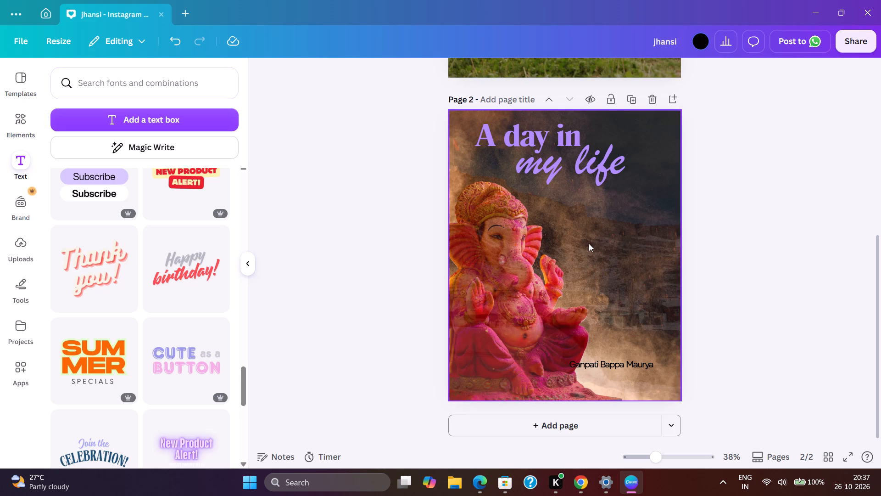
{"action": "scroll", "coordinate": [614, 273], "scroll_direction": "down", "scroll_amount": 2}
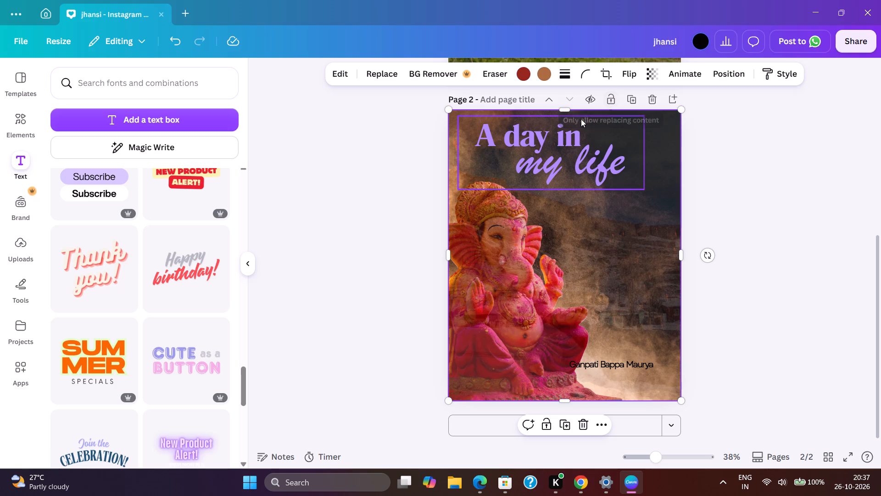
{"action": "scroll", "coordinate": [626, 174], "scroll_direction": "up", "scroll_amount": 1}
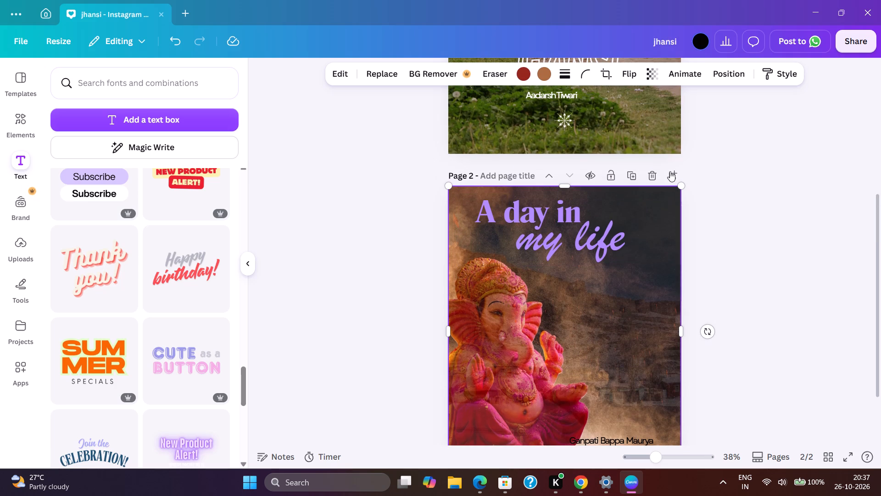
{"action": "left_click", "coordinate": [671, 177]}
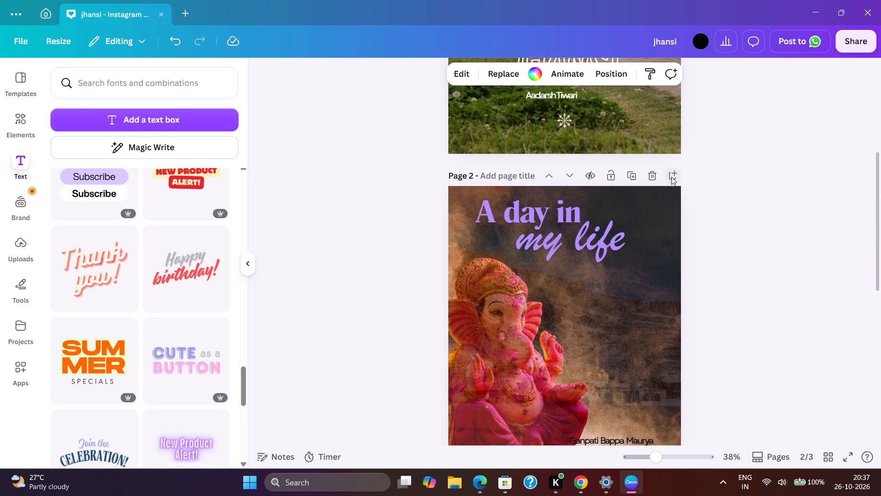
Find "diwali lights" photos in the elements library and place the clustered diyas and winding candle-row photos on page 3.
{"action": "scroll", "coordinate": [550, 289], "scroll_direction": "down", "scroll_amount": 2}
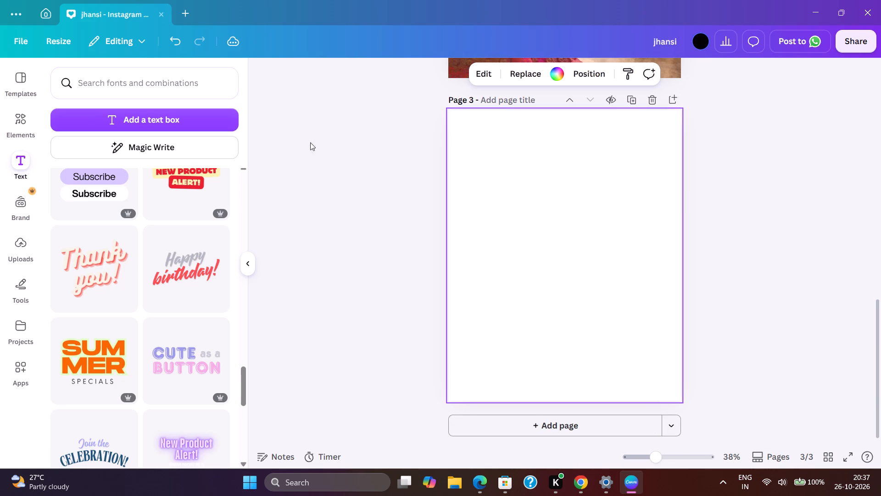
{"action": "left_click", "coordinate": [133, 86]}
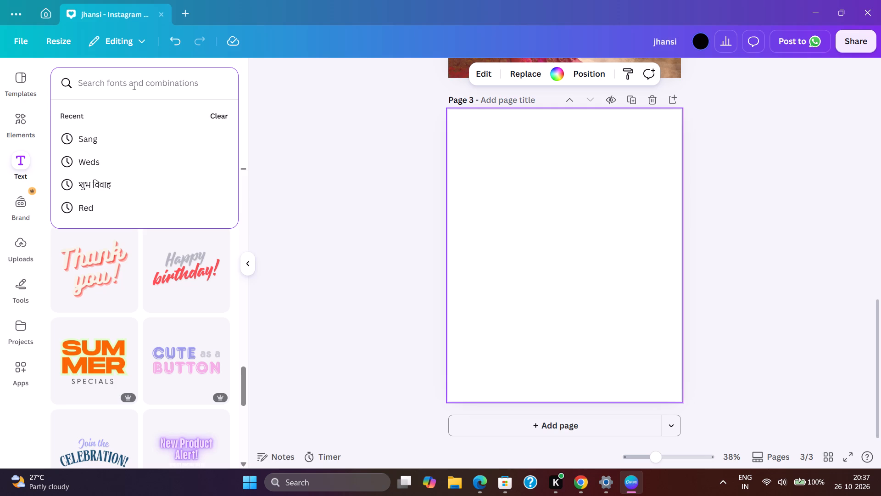
{"action": "type", "text": "diwali"}
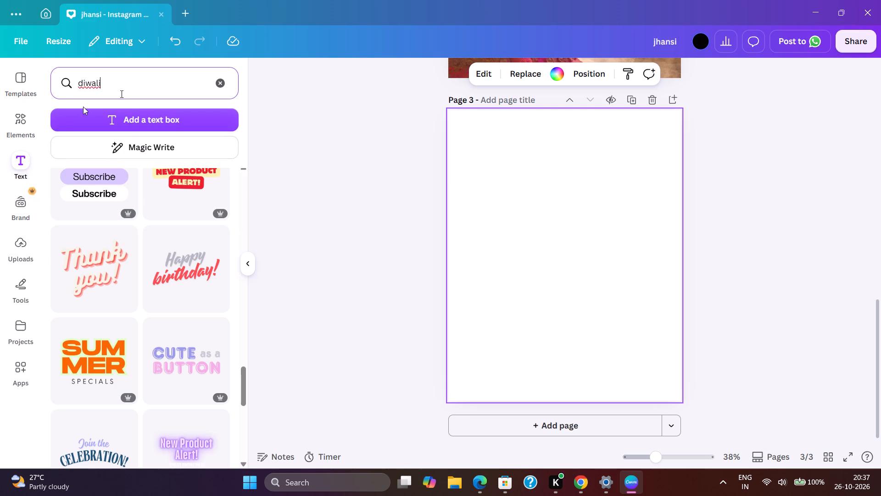
{"action": "left_click", "coordinate": [22, 124]}
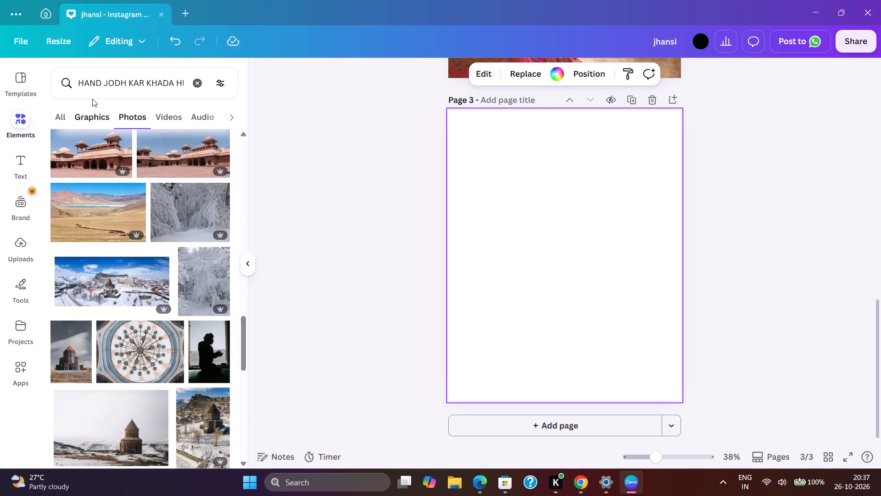
{"action": "left_click", "coordinate": [200, 87]}
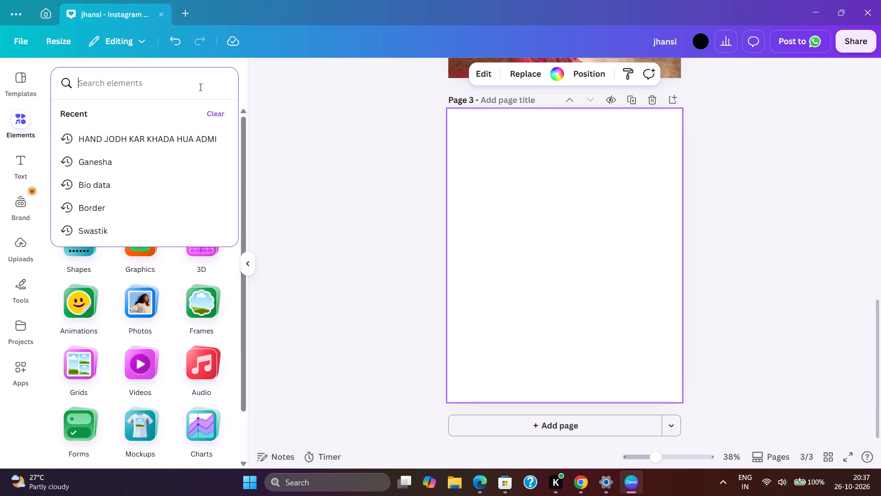
{"action": "type", "text": "Diwali"}
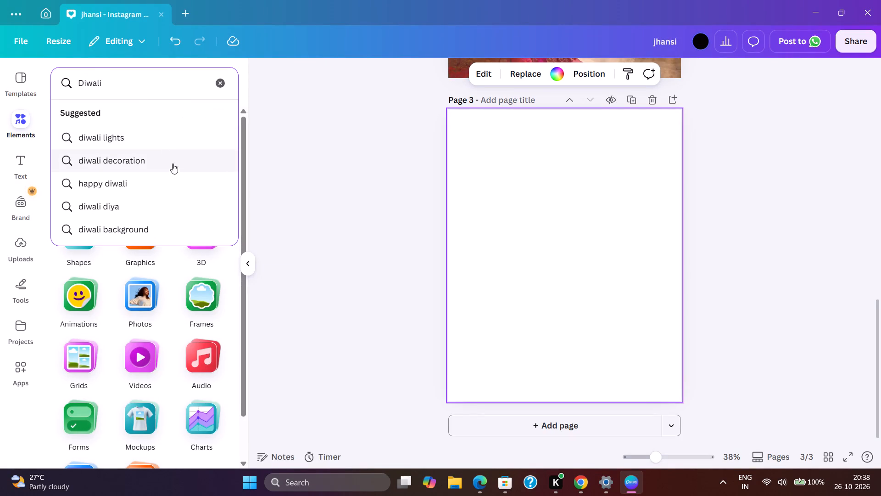
{"action": "left_click", "coordinate": [124, 144]}
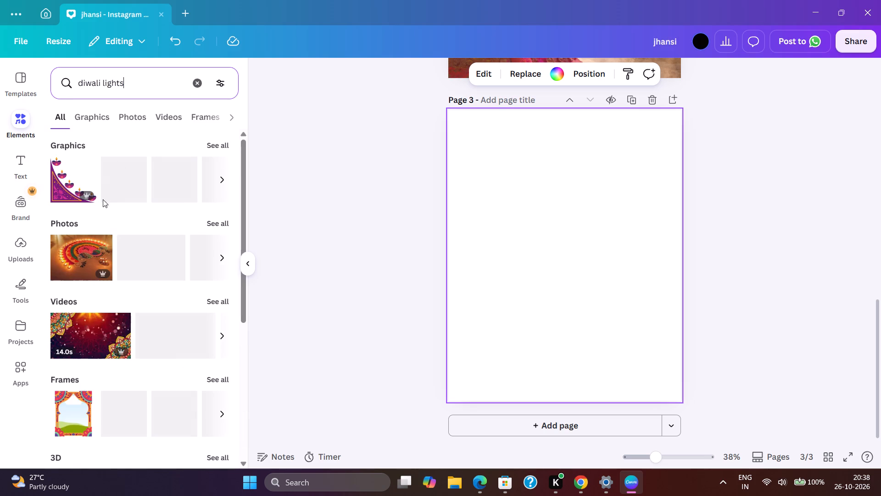
{"action": "left_click", "coordinate": [136, 118]}
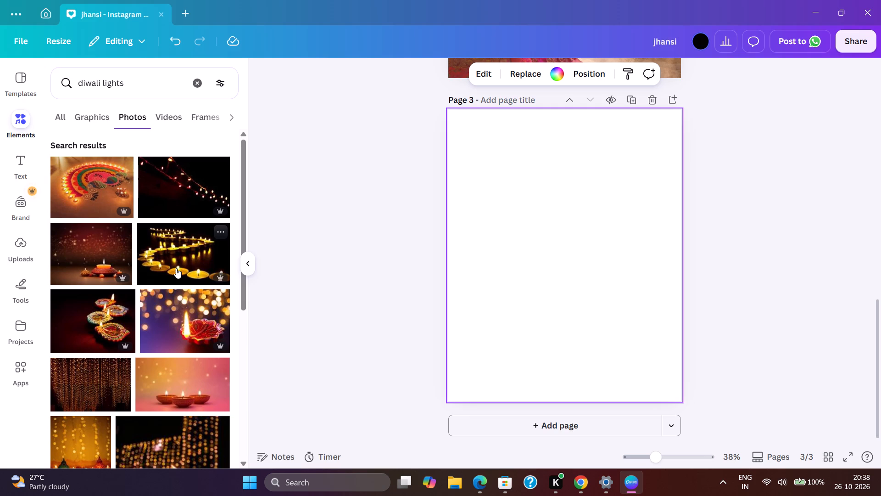
{"action": "left_click", "coordinate": [91, 331]}
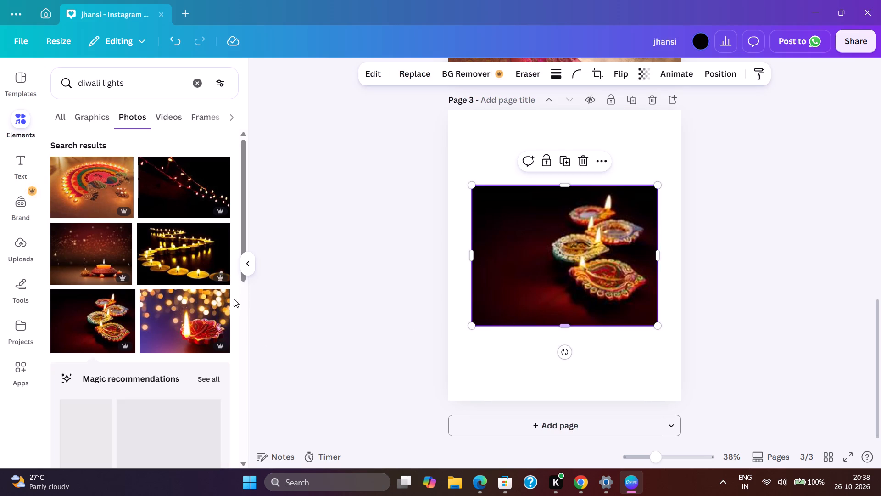
{"action": "left_click", "coordinate": [159, 259]}
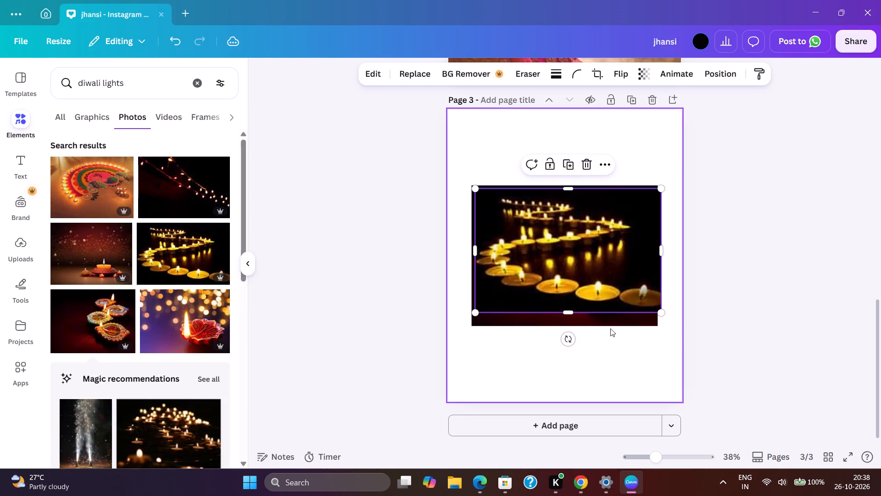
Delete the clustered diyas photo lying behind the candle-row photo on page 3.
{"action": "left_click", "coordinate": [536, 324]}
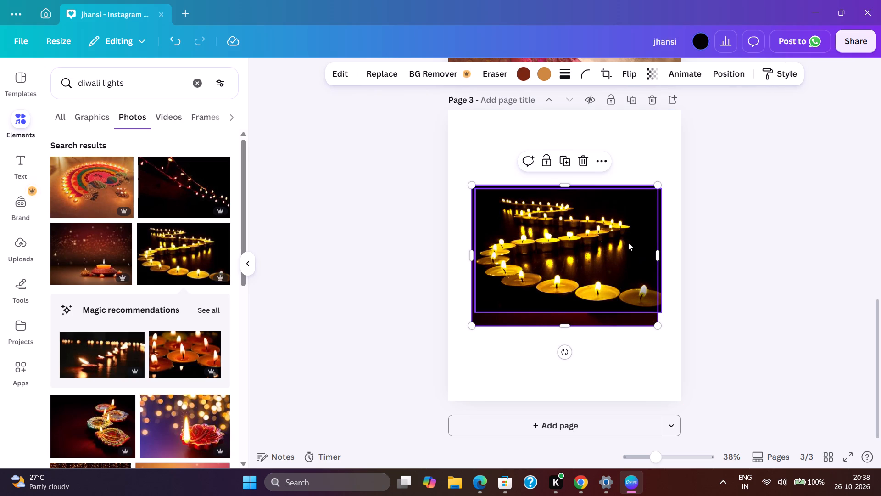
{"action": "left_click", "coordinate": [582, 157]}
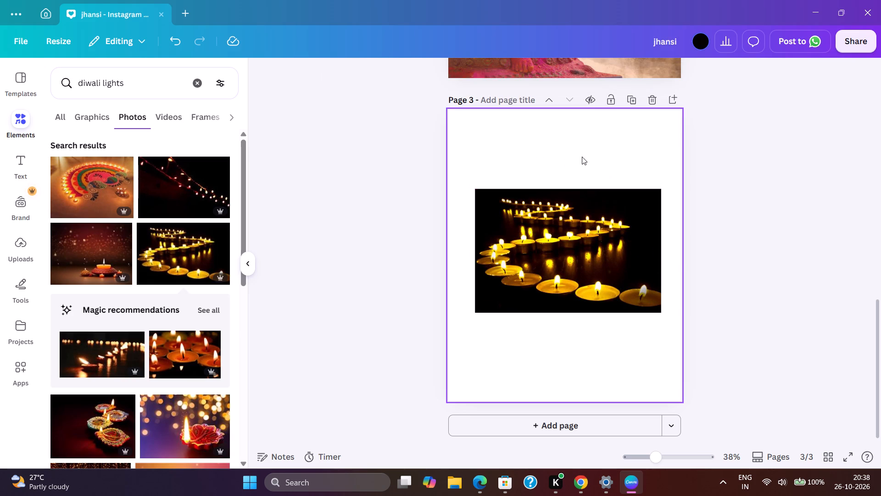
Enlarge the candle-row photo on all four sides so it covers the whole of page 3.
{"action": "left_click", "coordinate": [569, 232]}
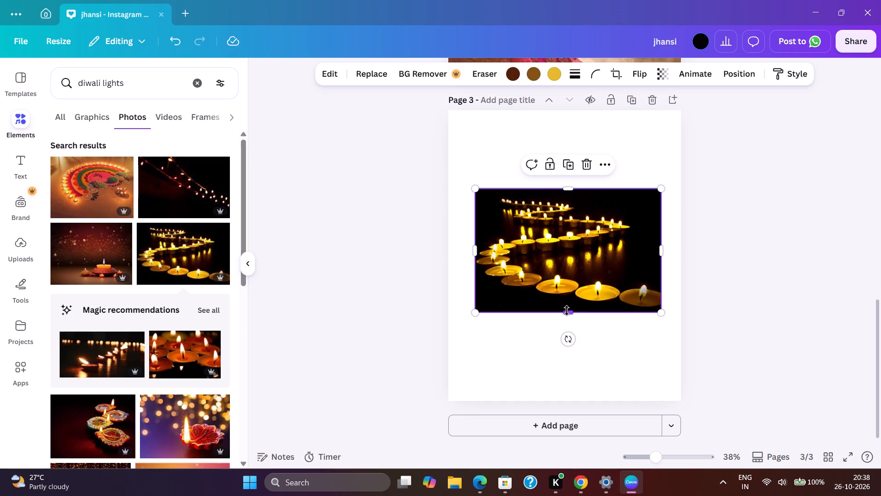
{"action": "left_click_drag", "start_coordinate": [567, 310], "coordinate": [543, 397]}
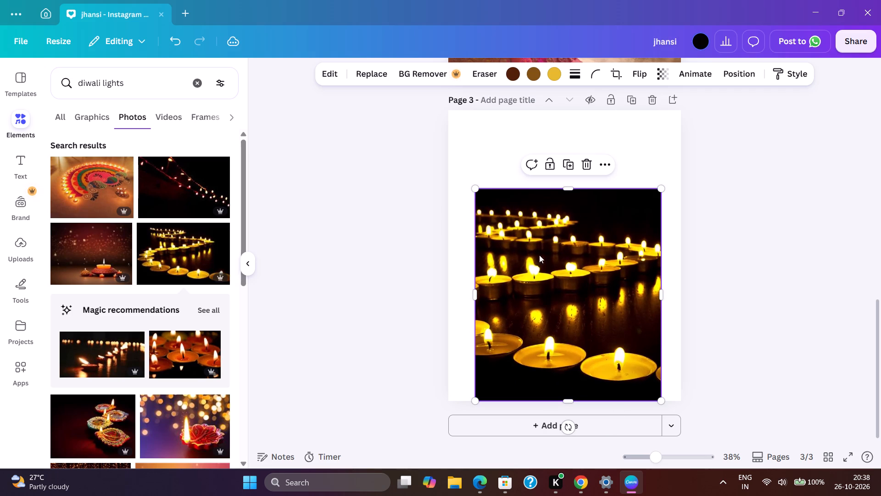
{"action": "left_click_drag", "start_coordinate": [568, 188], "coordinate": [574, 96]}
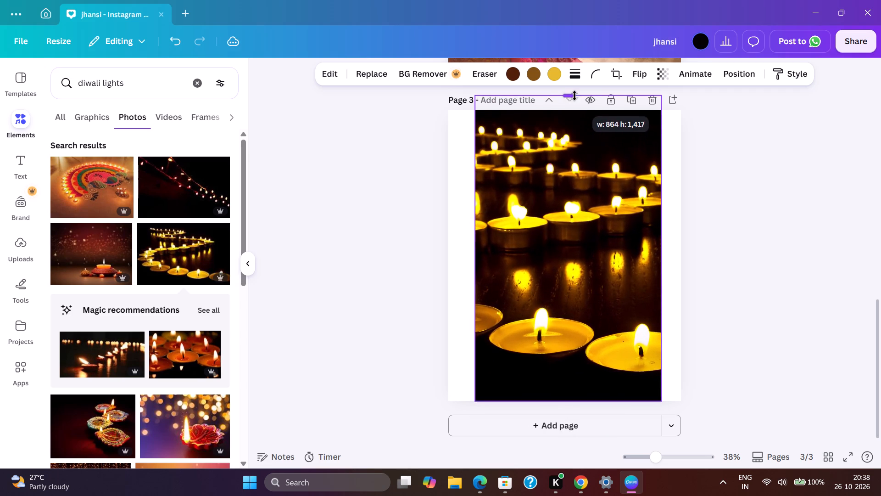
{"action": "left_click_drag", "start_coordinate": [574, 96], "coordinate": [577, 112]}
{"action": "left_click_drag", "start_coordinate": [663, 258], "coordinate": [668, 255]}
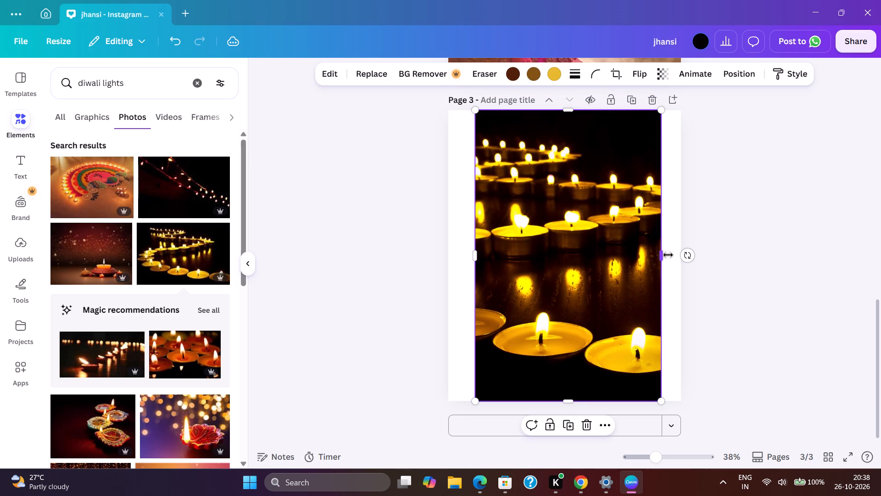
{"action": "left_click_drag", "start_coordinate": [668, 255], "coordinate": [683, 248]}
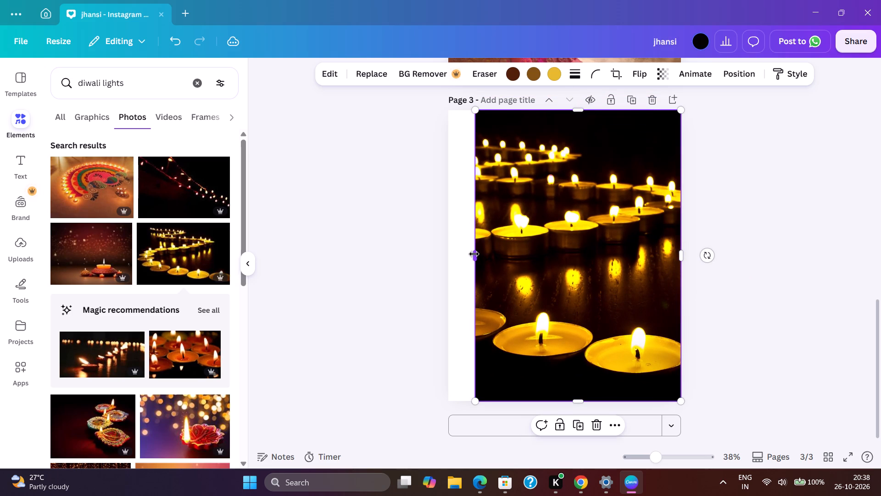
{"action": "left_click_drag", "start_coordinate": [474, 254], "coordinate": [449, 251]}
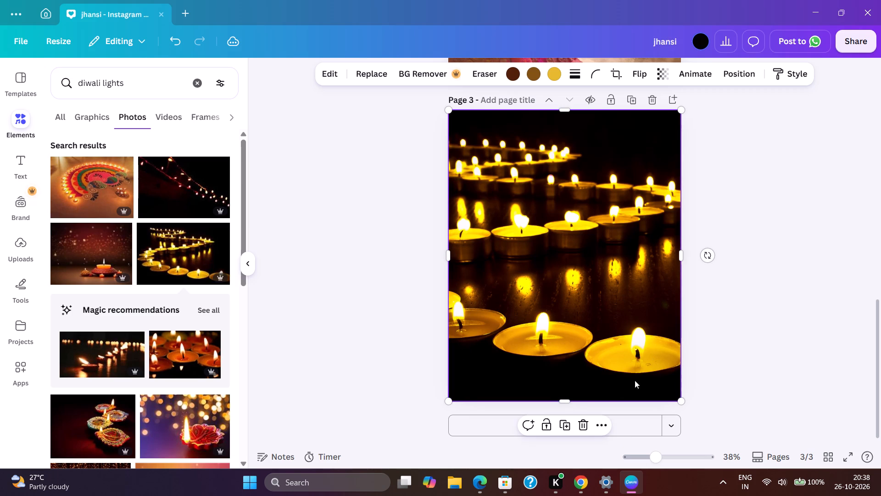
{"action": "left_click_drag", "start_coordinate": [567, 402], "coordinate": [567, 406]}
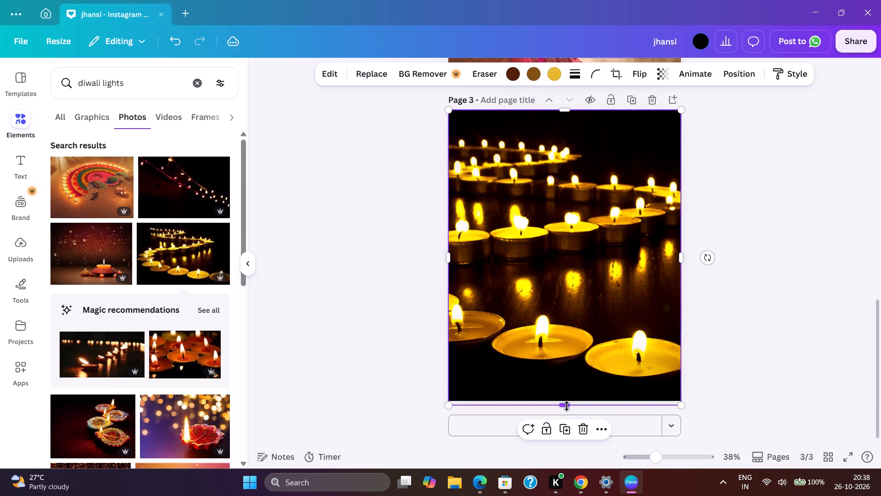
{"action": "left_click", "coordinate": [736, 287]}
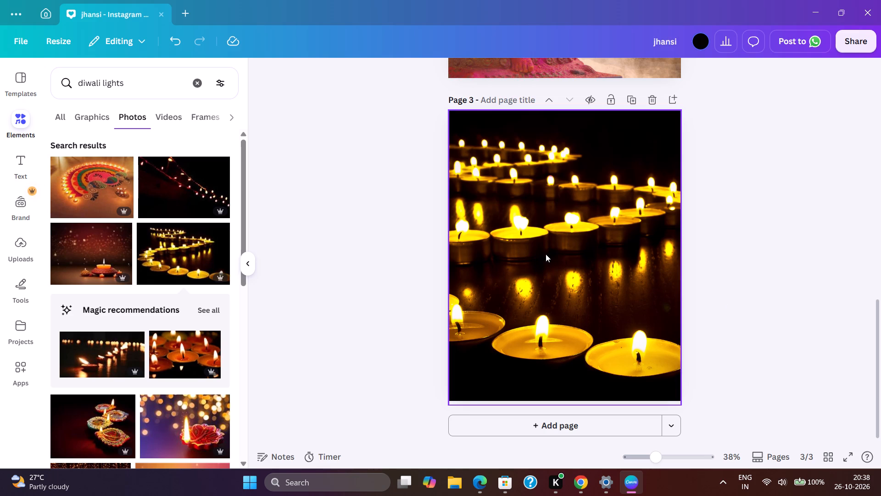
Set the candle-row background photo's transparency to 62.
{"action": "left_click", "coordinate": [558, 247]}
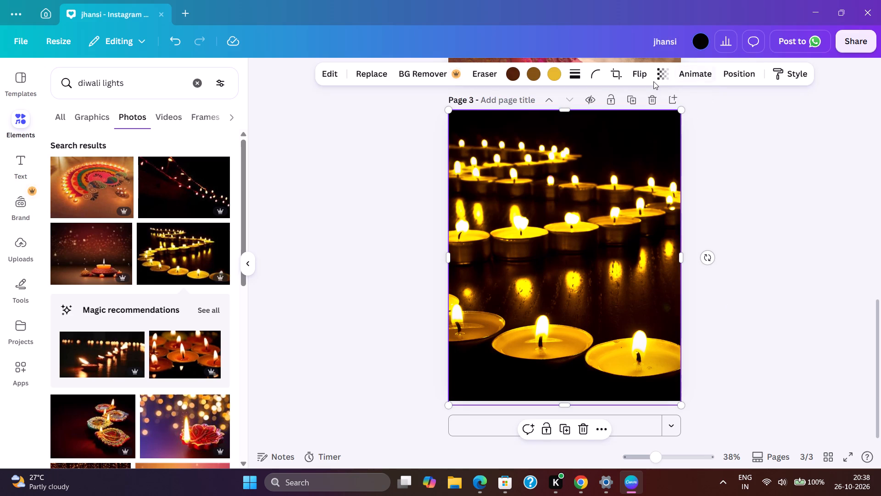
{"action": "left_click", "coordinate": [664, 75]}
{"action": "left_click", "coordinate": [670, 124]}
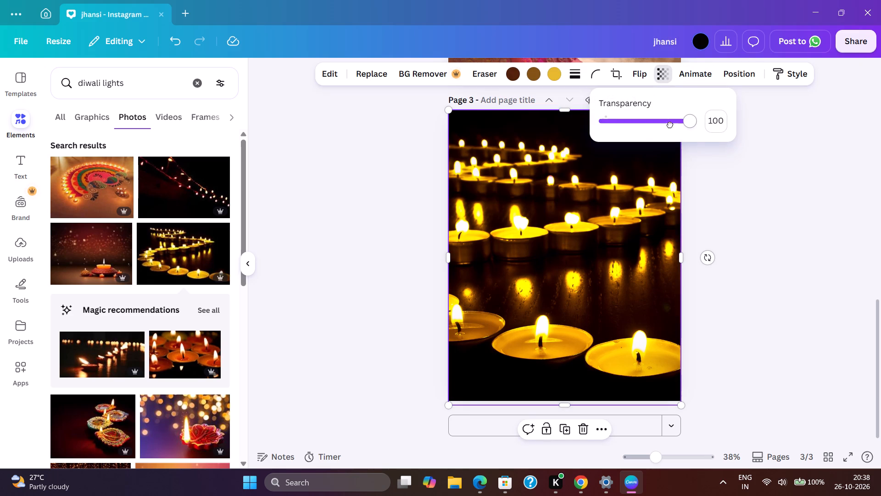
{"action": "left_click", "coordinate": [658, 125]}
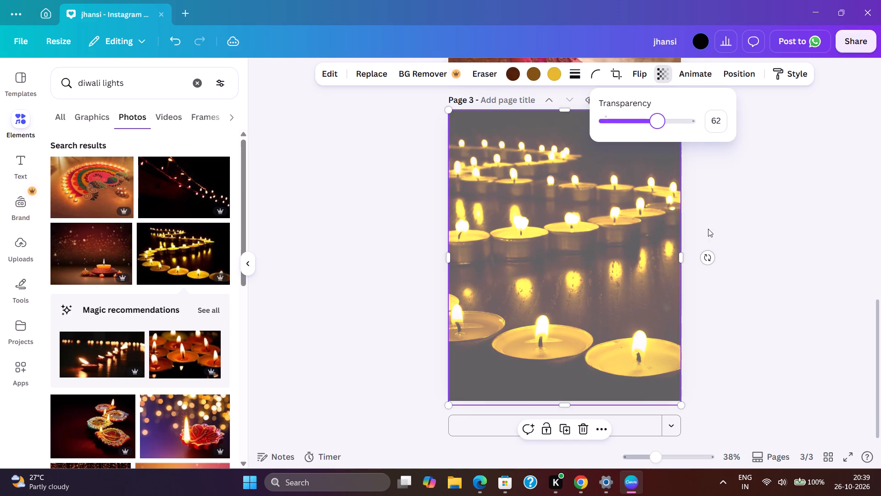
{"action": "left_click", "coordinate": [725, 250]}
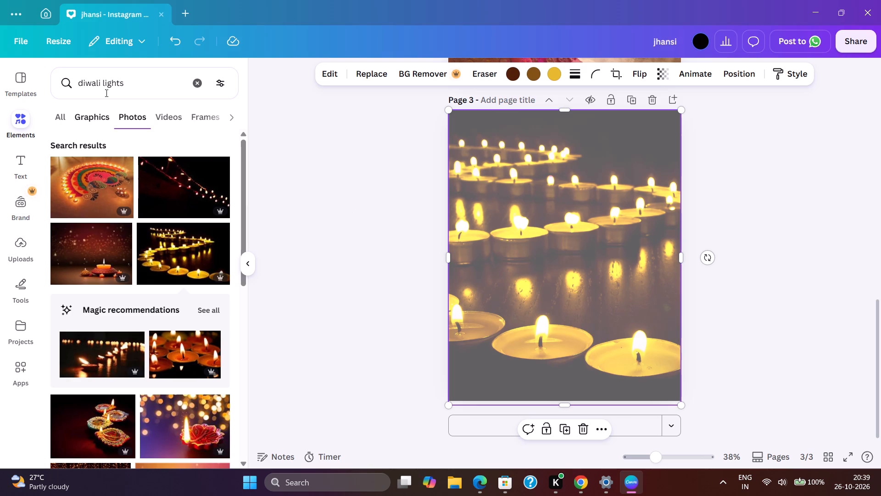
Search the elements library for "laxmi mata" and narrow the results to photos.
{"action": "left_click", "coordinate": [201, 85]}
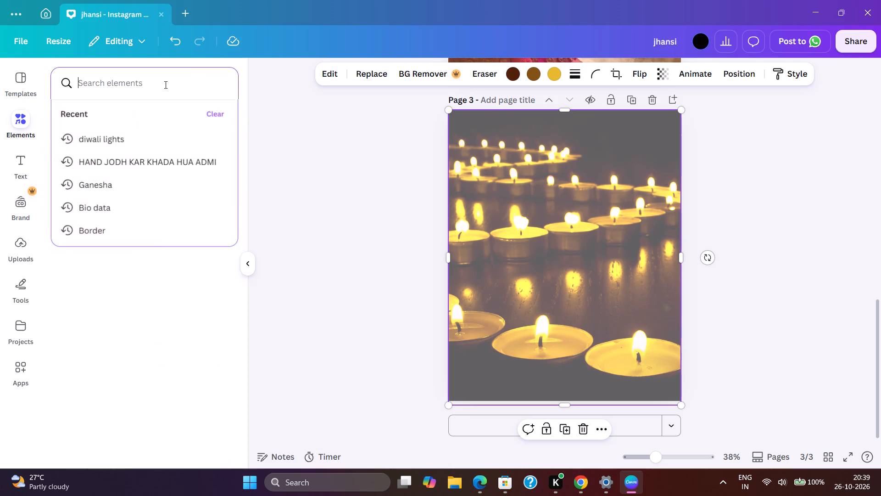
{"action": "type", "text": "laxmi"}
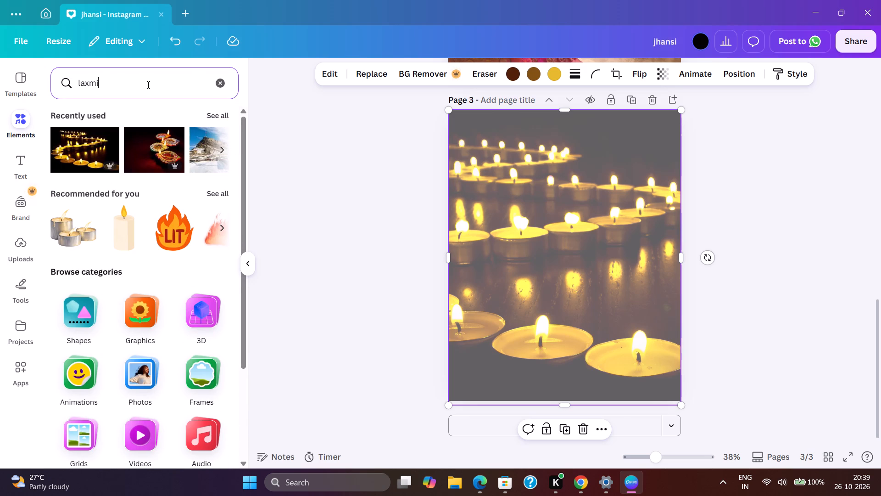
{"action": "key", "text": "space"}
{"action": "type", "text": "mata"}
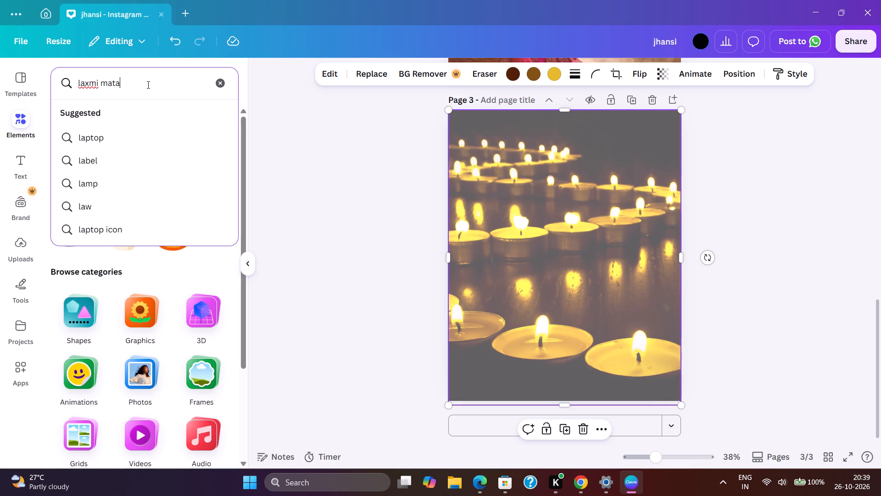
{"action": "key", "text": "space"}
{"action": "key", "text": "Return"}
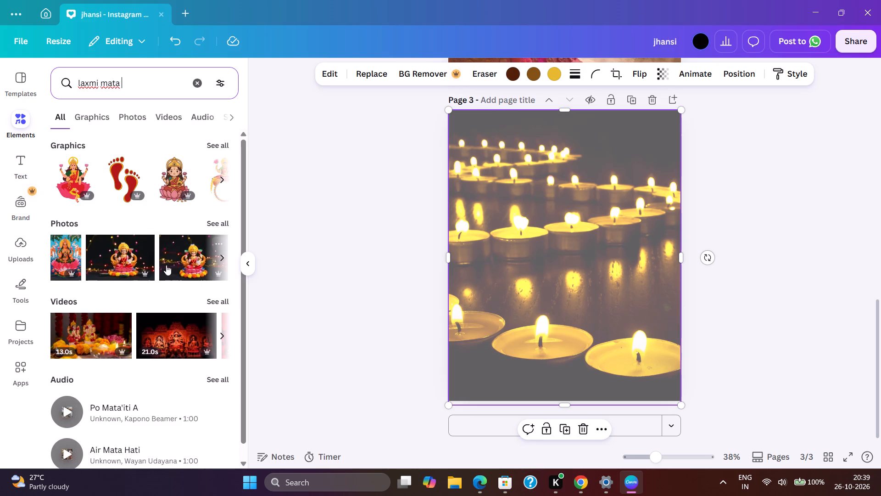
{"action": "left_click", "coordinate": [225, 260]}
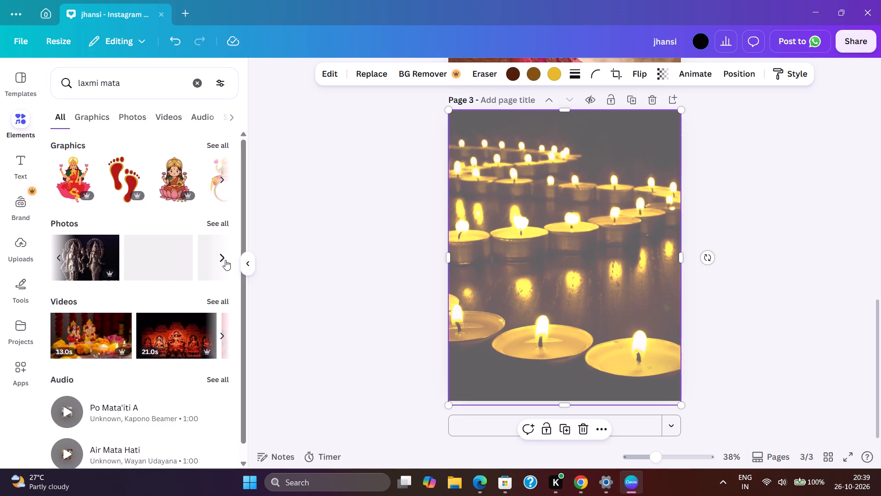
{"action": "left_click", "coordinate": [130, 117]}
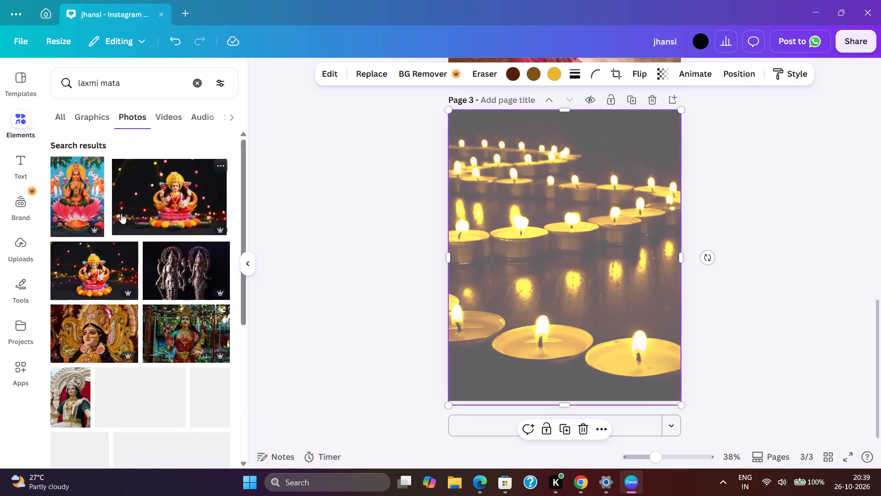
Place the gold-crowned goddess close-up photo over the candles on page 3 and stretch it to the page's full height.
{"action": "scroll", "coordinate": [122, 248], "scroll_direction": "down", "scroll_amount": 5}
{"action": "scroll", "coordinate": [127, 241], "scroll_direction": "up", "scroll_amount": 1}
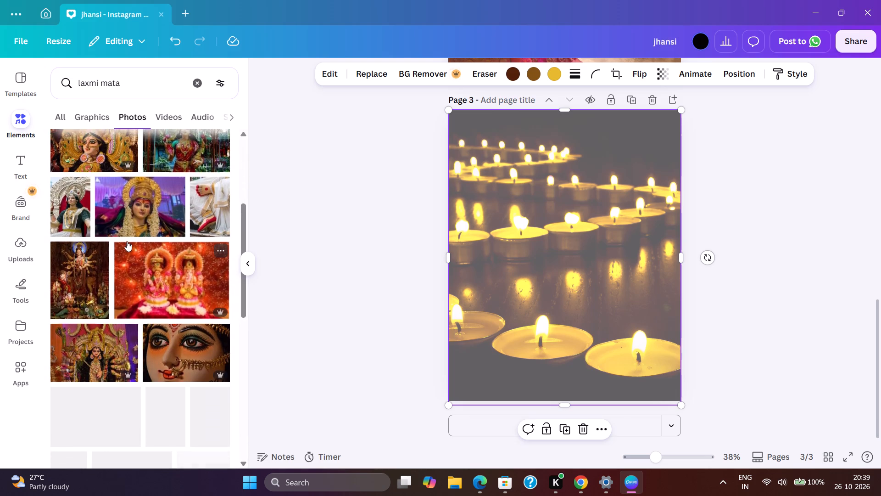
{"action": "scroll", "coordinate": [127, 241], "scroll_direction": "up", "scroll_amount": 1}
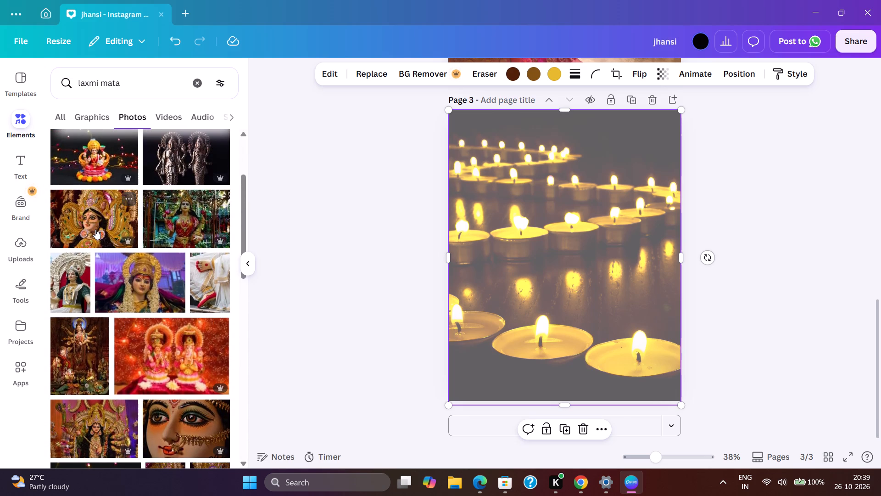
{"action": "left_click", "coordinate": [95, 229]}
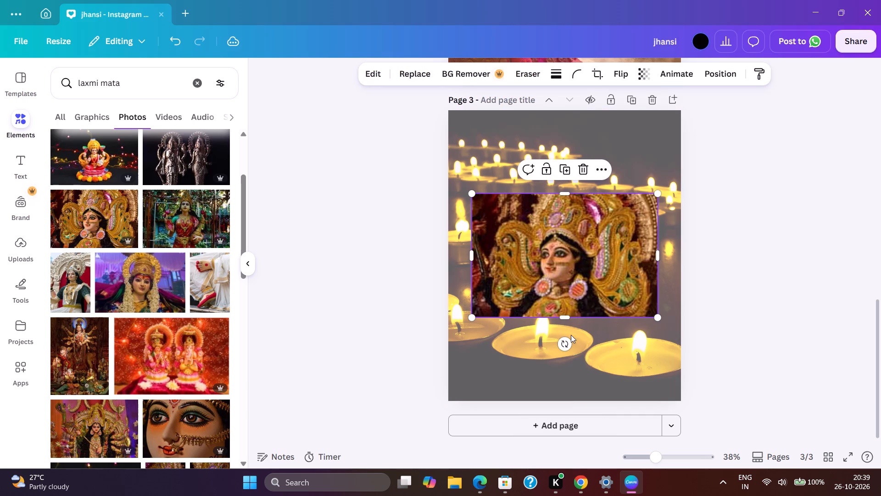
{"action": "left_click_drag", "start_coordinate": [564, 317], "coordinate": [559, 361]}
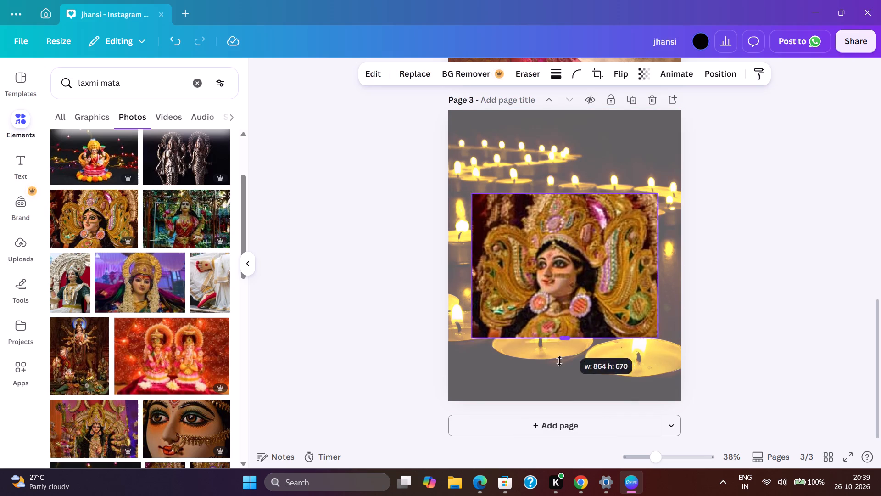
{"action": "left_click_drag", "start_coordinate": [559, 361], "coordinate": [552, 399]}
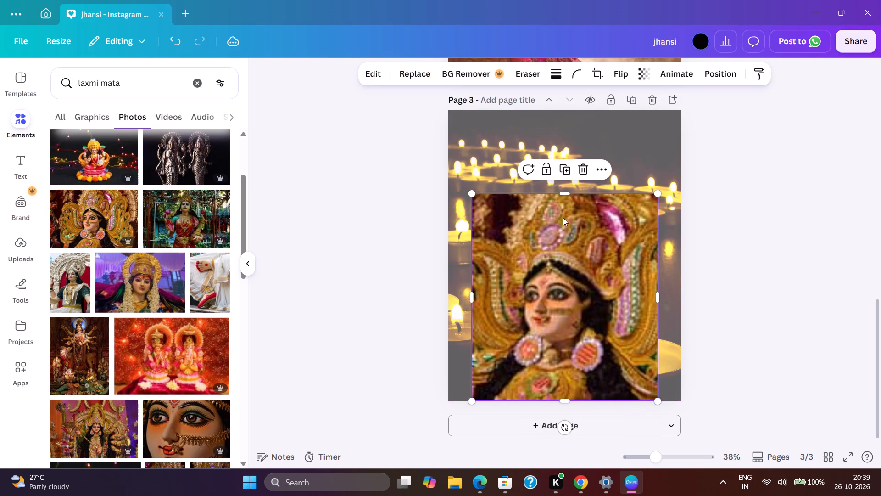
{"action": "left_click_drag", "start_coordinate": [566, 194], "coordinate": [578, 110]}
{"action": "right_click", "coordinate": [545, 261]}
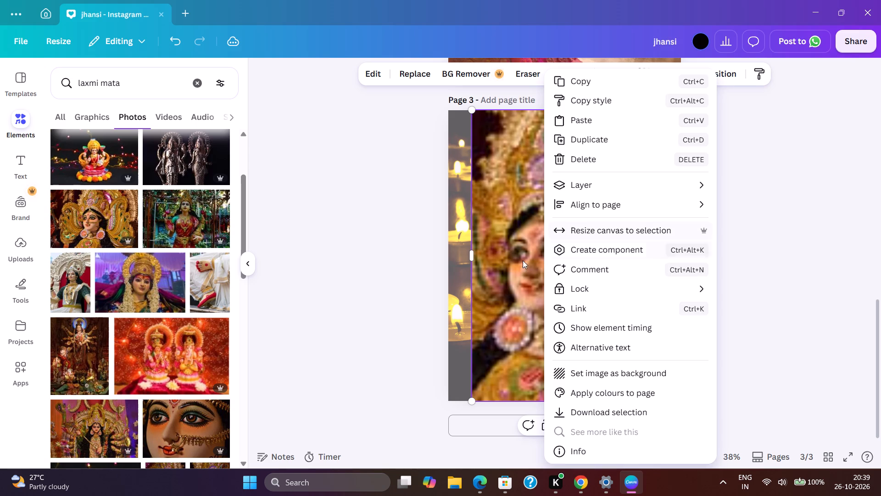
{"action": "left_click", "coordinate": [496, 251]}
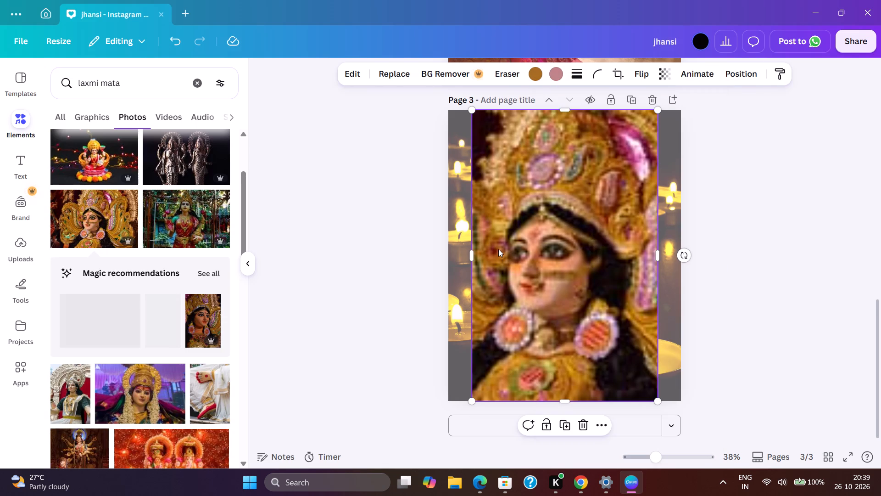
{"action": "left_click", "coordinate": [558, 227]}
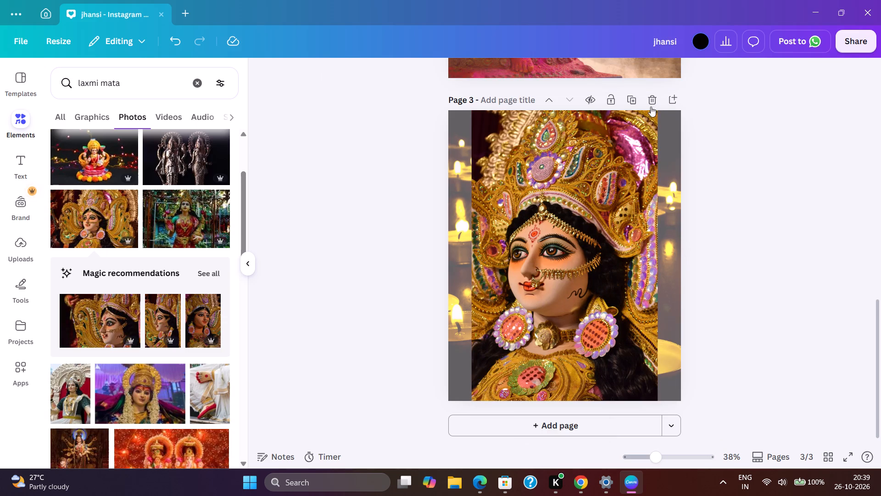
Delete page 3 with its candle and goddess photos, and add a new blank page after page 2.
{"action": "left_click", "coordinate": [651, 101]}
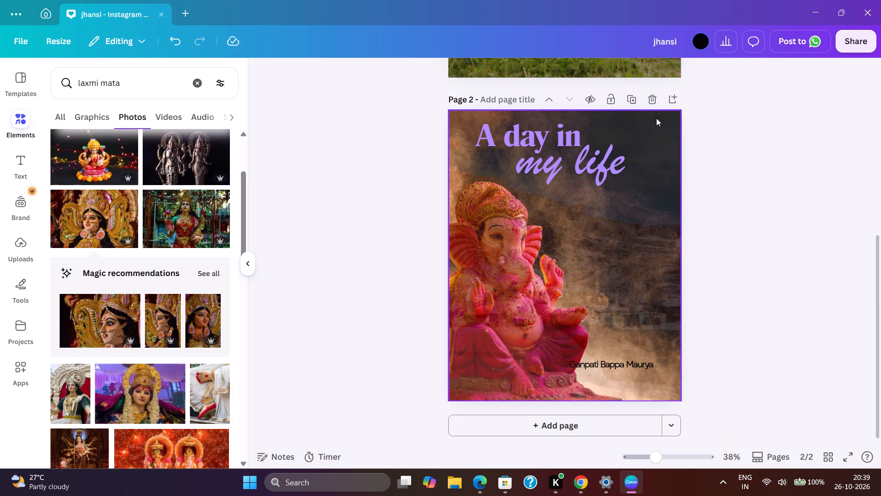
{"action": "left_click", "coordinate": [673, 98]}
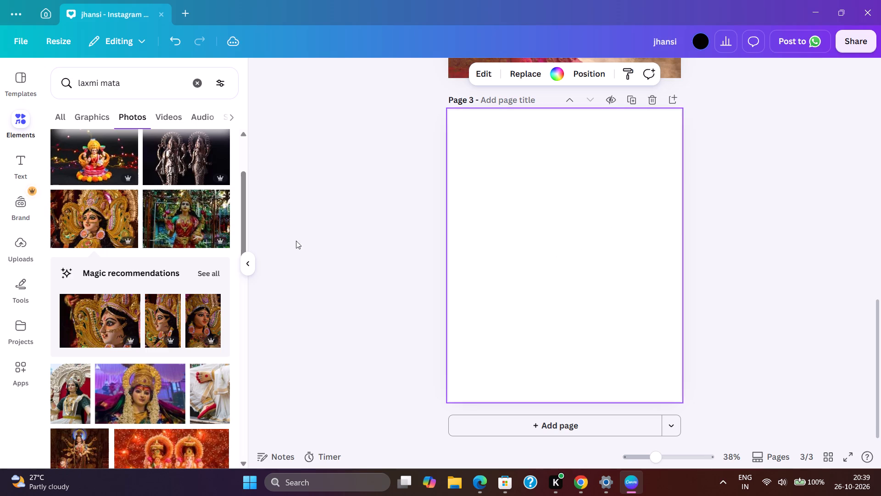
Place the photo of the many-armed goddess holding a spear on blank page 3 and enlarge it to cover the whole page.
{"action": "scroll", "coordinate": [177, 300], "scroll_direction": "down", "scroll_amount": 8}
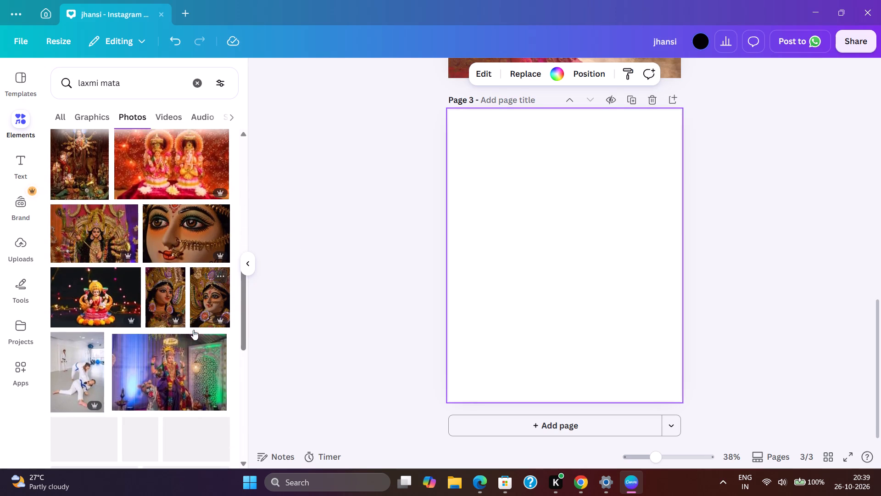
{"action": "left_click", "coordinate": [90, 238]}
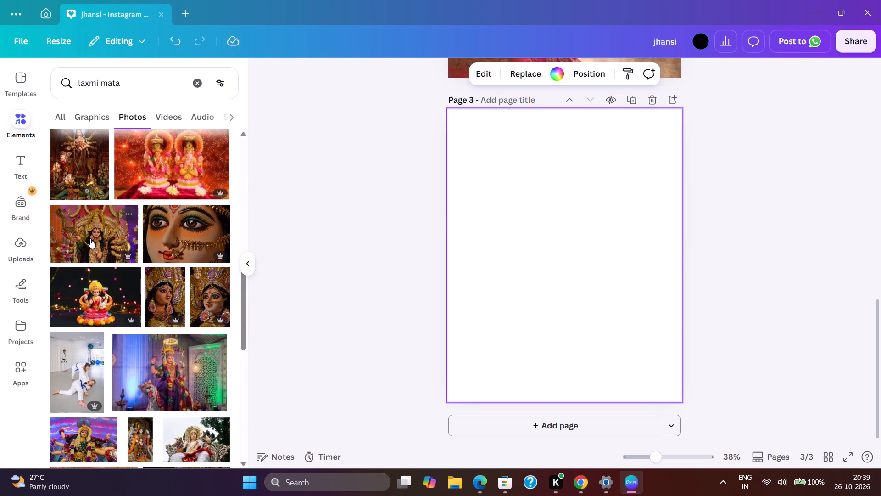
{"action": "left_click_drag", "start_coordinate": [564, 195], "coordinate": [567, 152]}
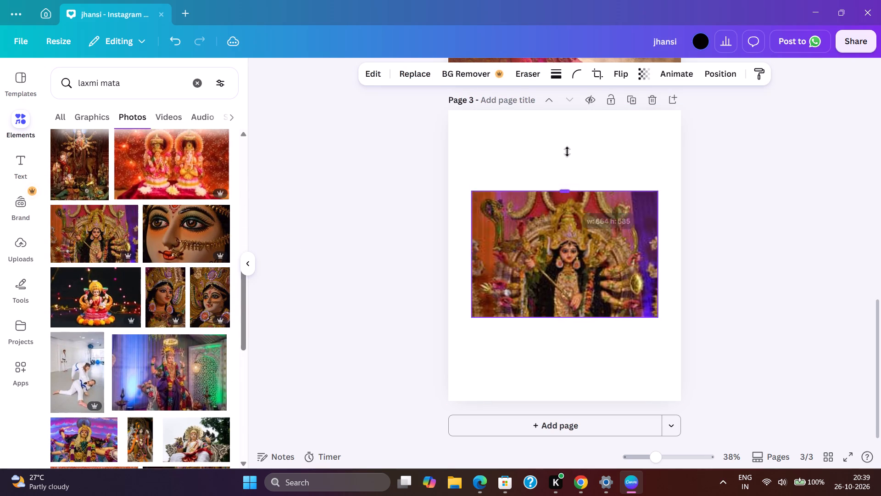
{"action": "left_click_drag", "start_coordinate": [567, 152], "coordinate": [562, 111]}
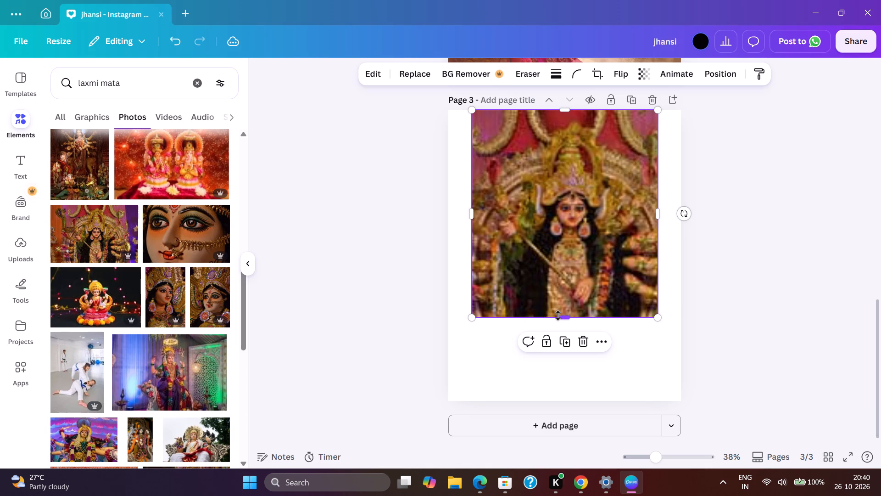
{"action": "left_click_drag", "start_coordinate": [558, 316], "coordinate": [534, 399]}
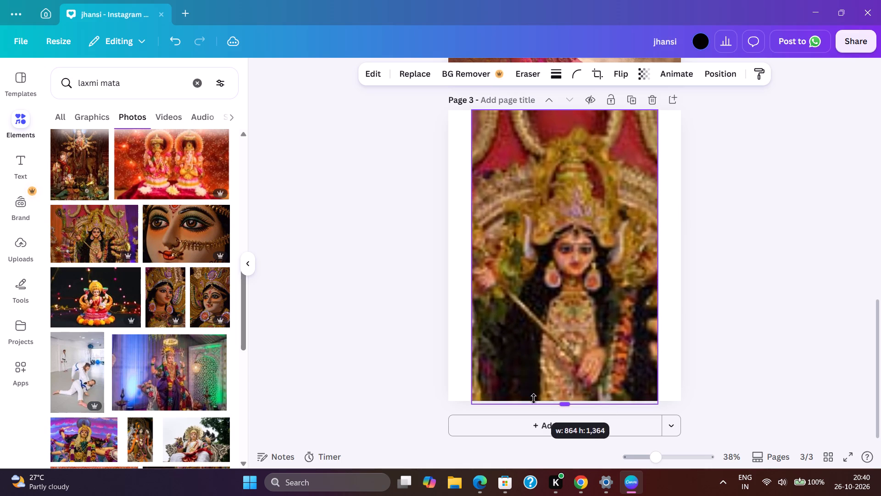
{"action": "left_click_drag", "start_coordinate": [534, 399], "coordinate": [532, 398]}
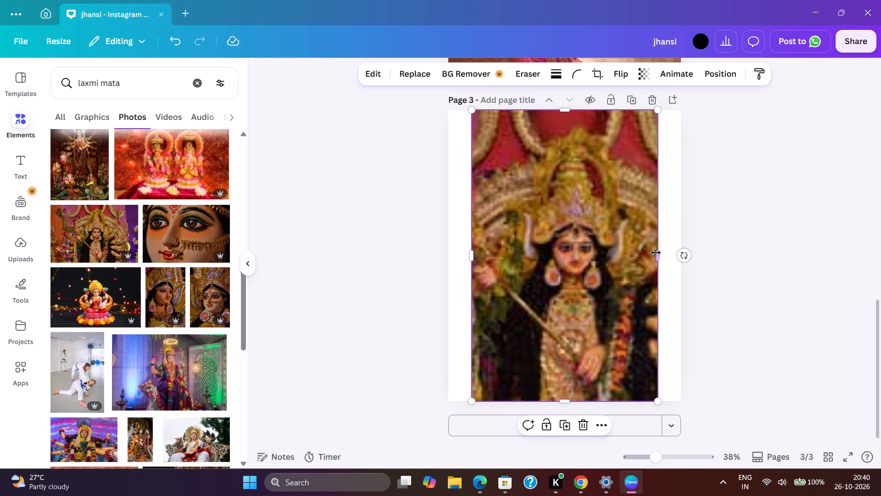
{"action": "left_click_drag", "start_coordinate": [659, 252], "coordinate": [681, 251]}
{"action": "left_click_drag", "start_coordinate": [471, 254], "coordinate": [457, 250]}
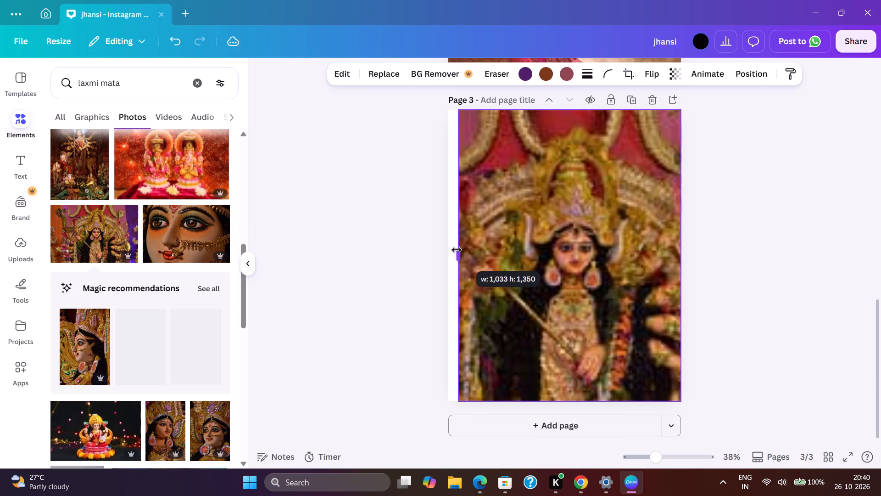
{"action": "left_click_drag", "start_coordinate": [457, 250], "coordinate": [453, 250]}
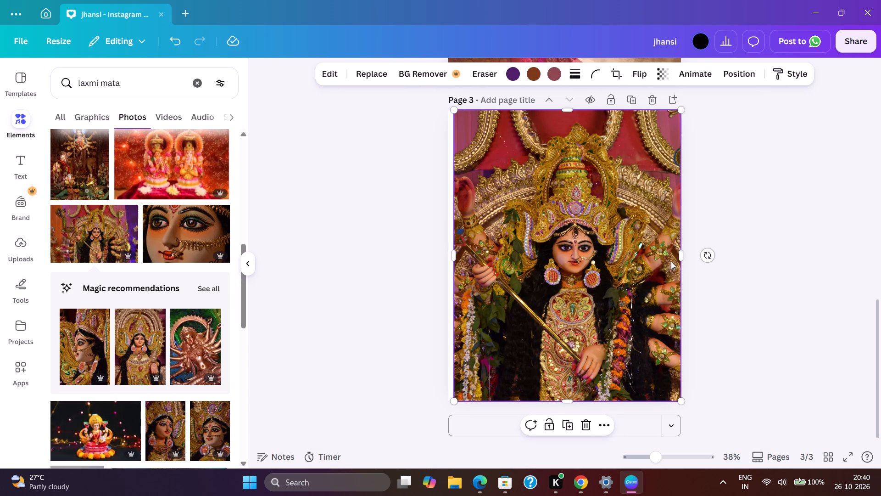
{"action": "left_click", "coordinate": [745, 306]}
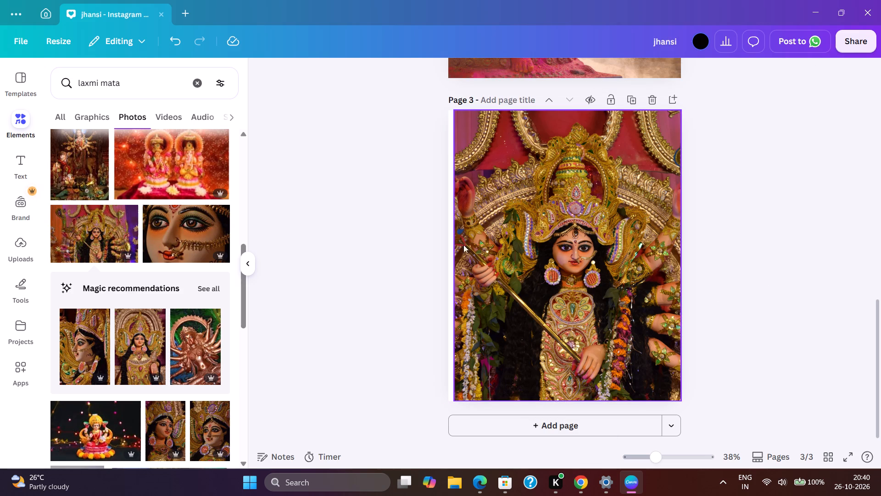
{"action": "left_click", "coordinate": [501, 263]}
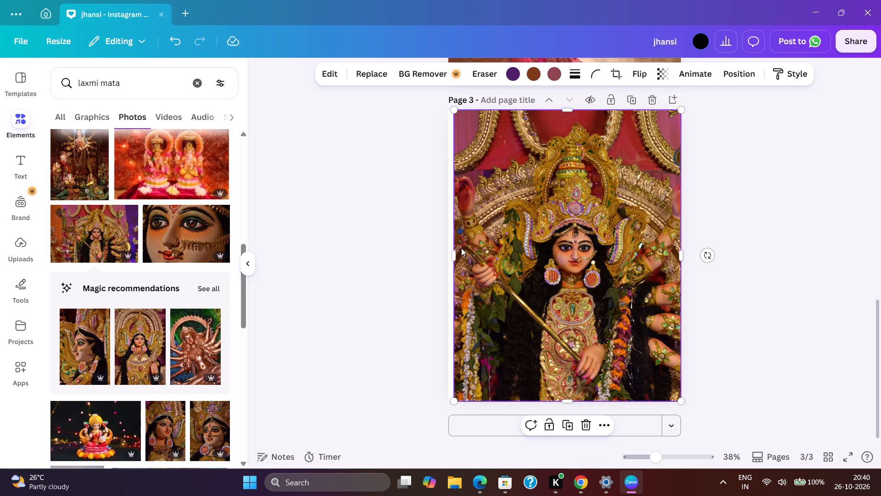
{"action": "left_click_drag", "start_coordinate": [454, 254], "coordinate": [446, 249]}
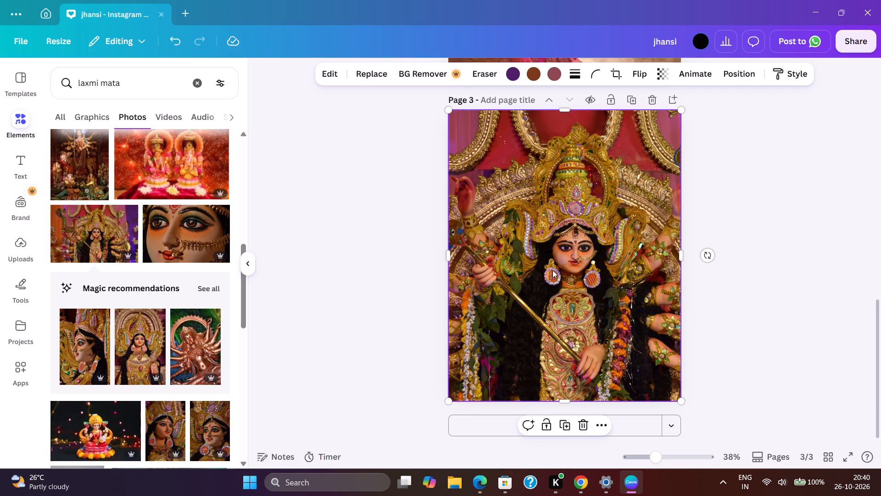
Look over the goddess photo on page 3 and browse the other "laxmi mata" photos.
{"action": "left_click", "coordinate": [612, 296]}
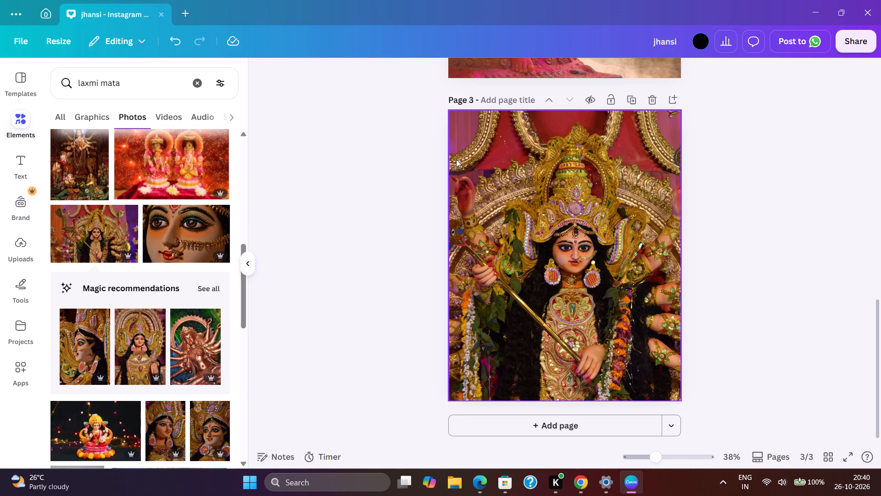
{"action": "left_click", "coordinate": [518, 189]}
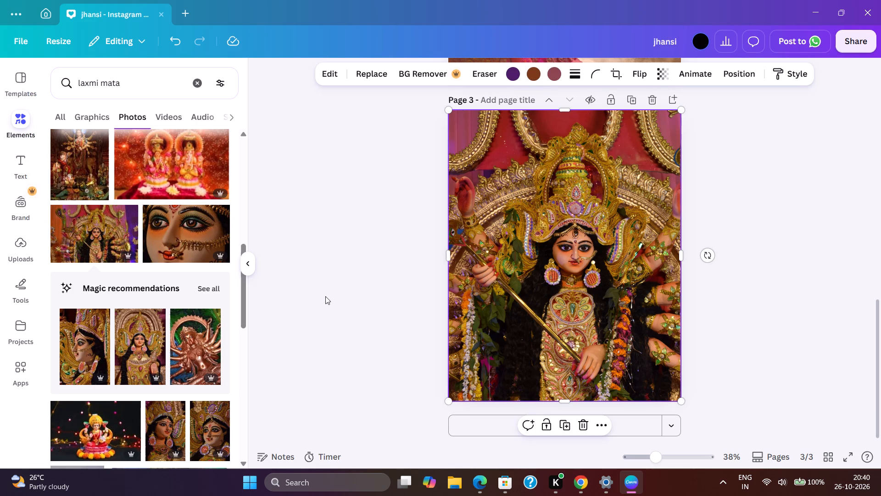
{"action": "scroll", "coordinate": [95, 225], "scroll_direction": "down", "scroll_amount": 2}
{"action": "scroll", "coordinate": [95, 225], "scroll_direction": "up", "scroll_amount": 2}
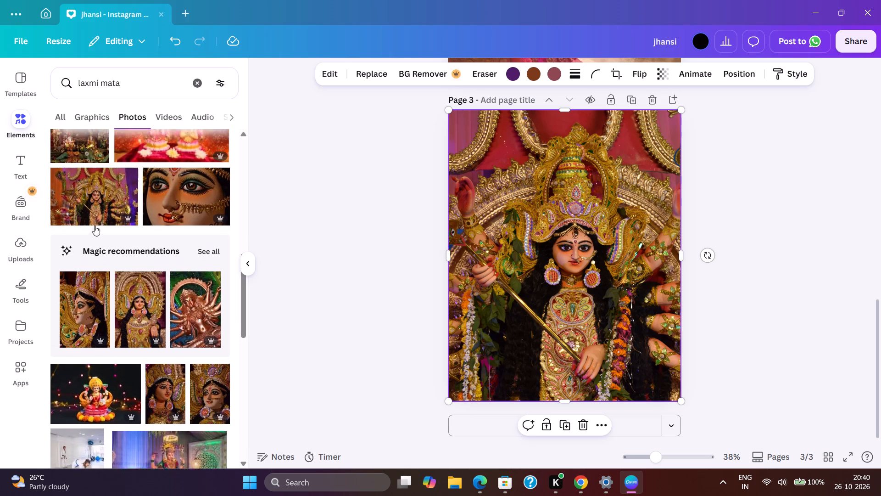
{"action": "scroll", "coordinate": [95, 225], "scroll_direction": "up", "scroll_amount": 1}
{"action": "left_click", "coordinate": [553, 162]}
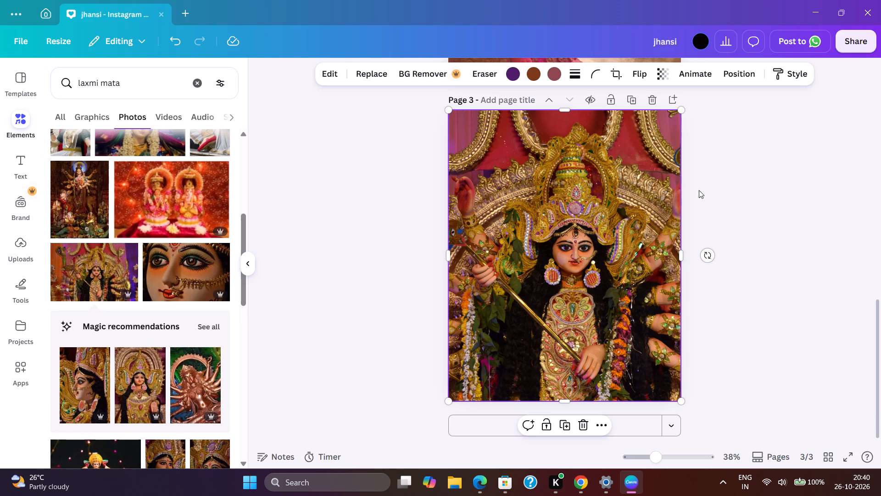
{"action": "left_click", "coordinate": [736, 204]}
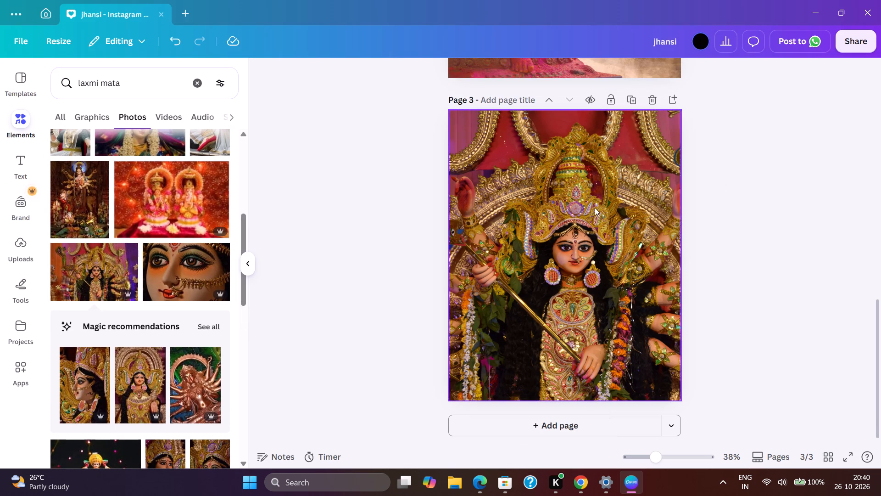
{"action": "scroll", "coordinate": [121, 252], "scroll_direction": "down", "scroll_amount": 3}
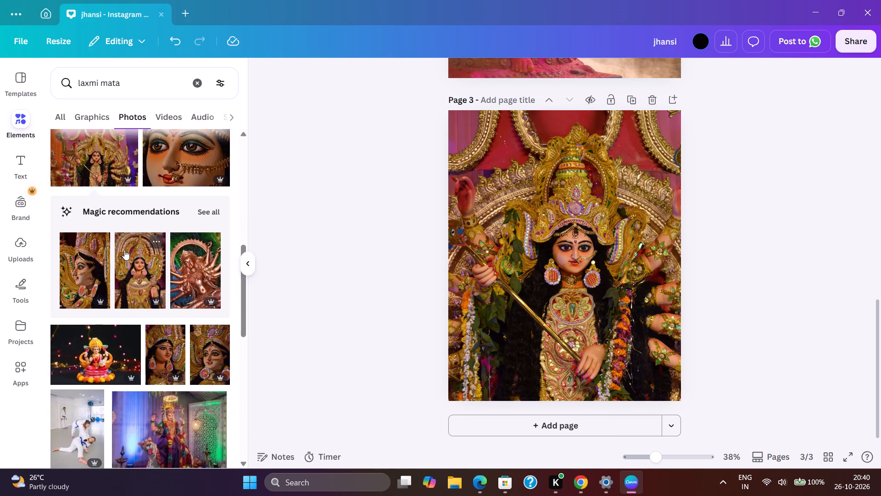
{"action": "scroll", "coordinate": [124, 250], "scroll_direction": "down", "scroll_amount": 3}
{"action": "scroll", "coordinate": [200, 300], "scroll_direction": "down", "scroll_amount": 4}
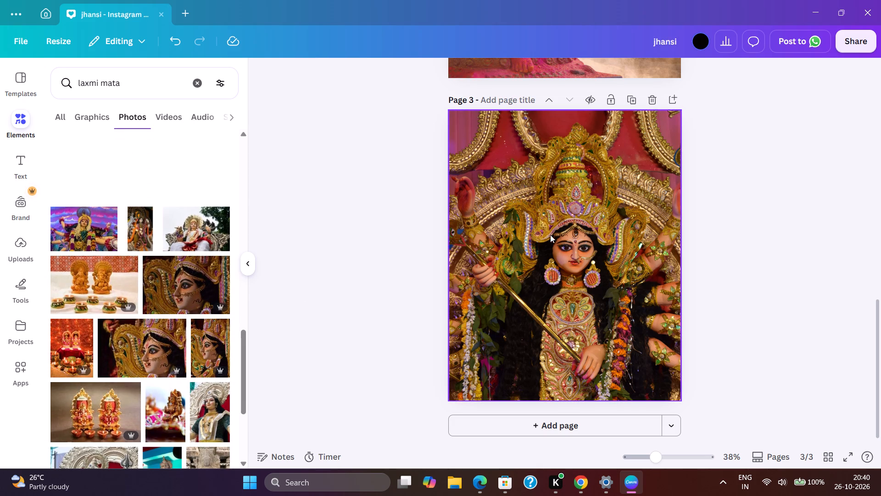
{"action": "scroll", "coordinate": [216, 268], "scroll_direction": "up", "scroll_amount": 4}
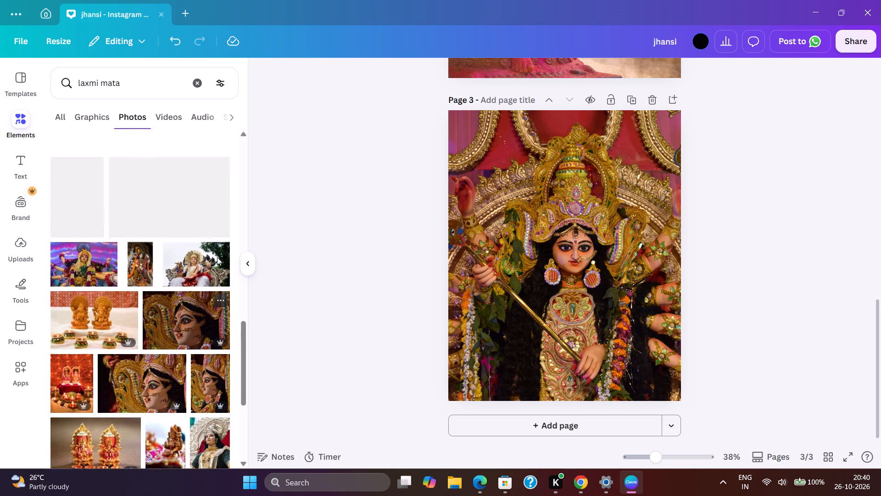
Replace the "laxmi mata" search with "diwali lights" and show only photos.
{"action": "left_click", "coordinate": [197, 86]}
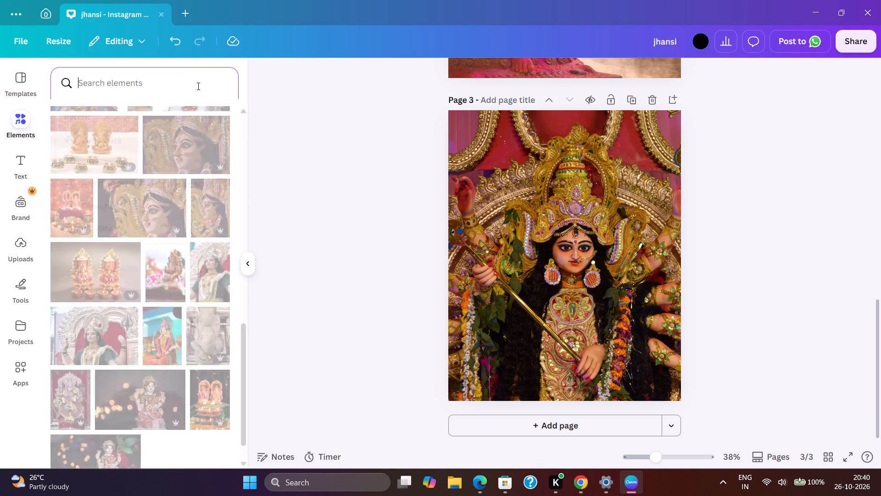
{"action": "left_click", "coordinate": [144, 162]}
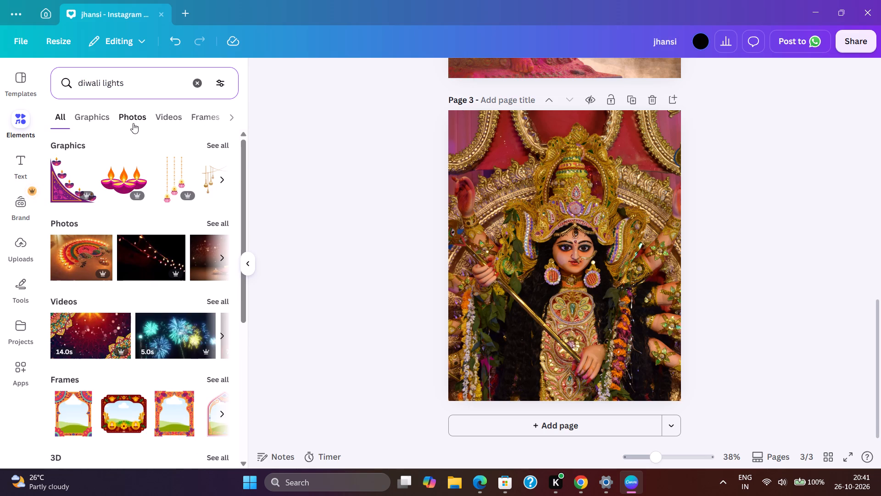
{"action": "left_click", "coordinate": [139, 121]}
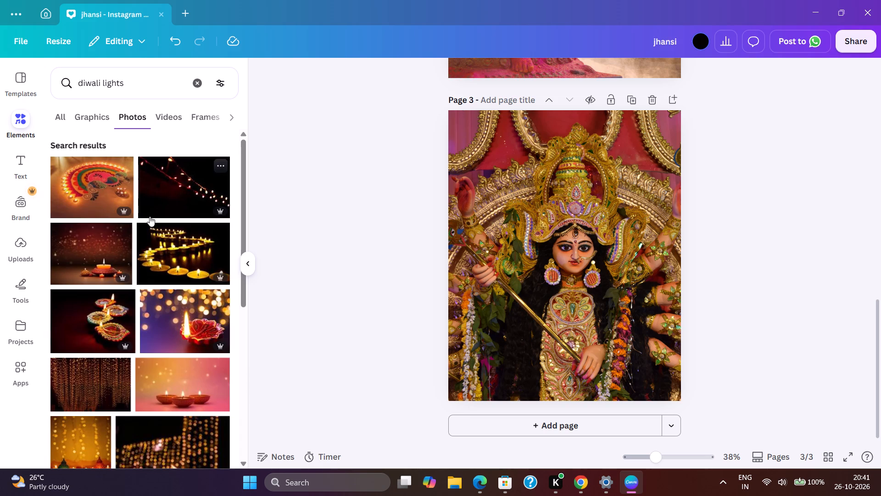
Add the photo of three lit diyas on a pink-orange background to page 3 and stretch it to cover the page.
{"action": "scroll", "coordinate": [201, 254], "scroll_direction": "down", "scroll_amount": 4}
{"action": "left_click", "coordinate": [186, 233]}
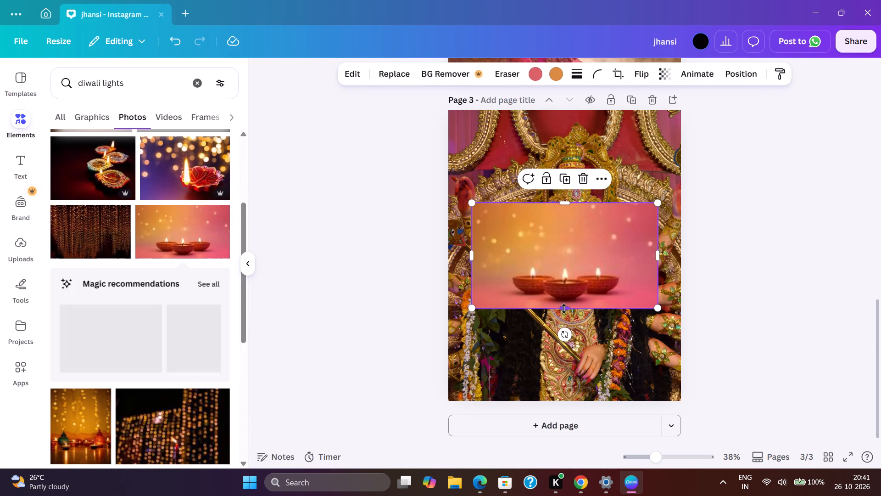
{"action": "left_click_drag", "start_coordinate": [564, 310], "coordinate": [561, 404]}
{"action": "left_click_drag", "start_coordinate": [565, 205], "coordinate": [583, 108]}
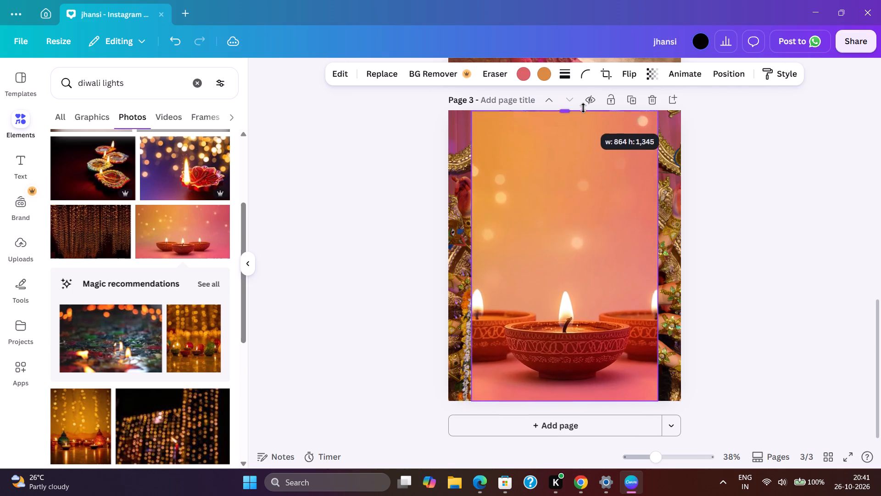
{"action": "left_click_drag", "start_coordinate": [583, 108], "coordinate": [587, 111]}
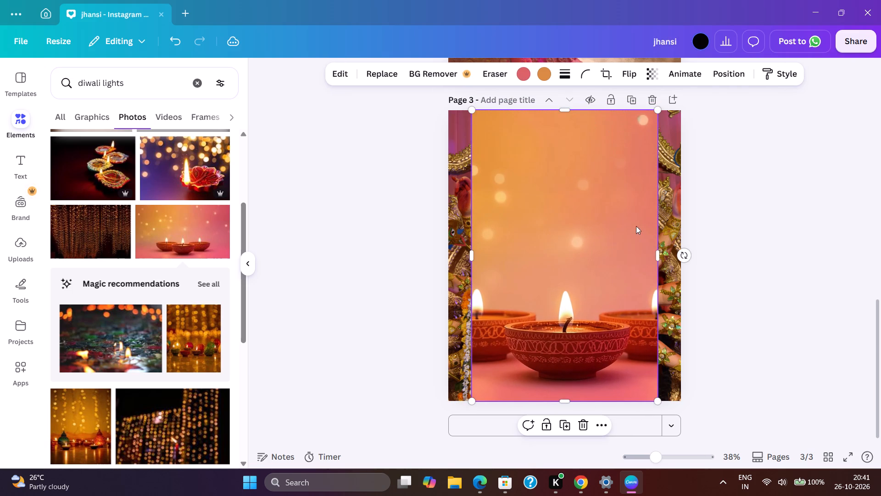
{"action": "left_click_drag", "start_coordinate": [658, 255], "coordinate": [680, 252]}
{"action": "left_click_drag", "start_coordinate": [475, 252], "coordinate": [473, 252]}
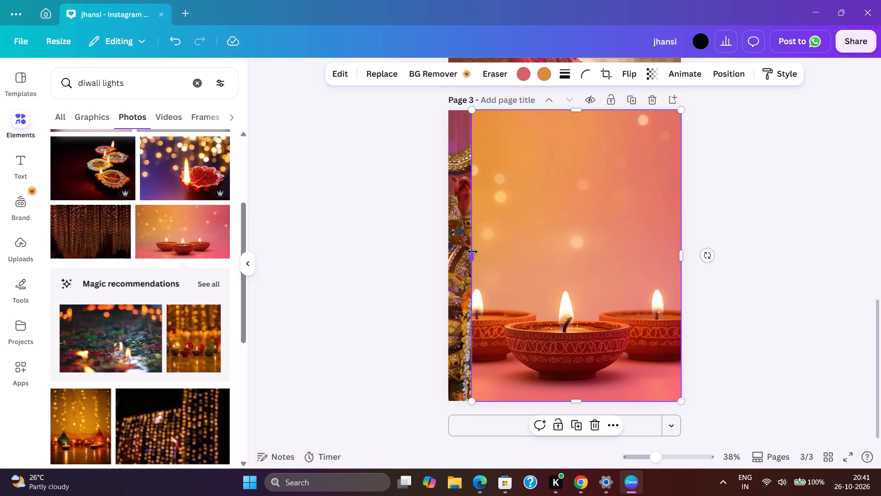
{"action": "left_click_drag", "start_coordinate": [473, 252], "coordinate": [451, 251]}
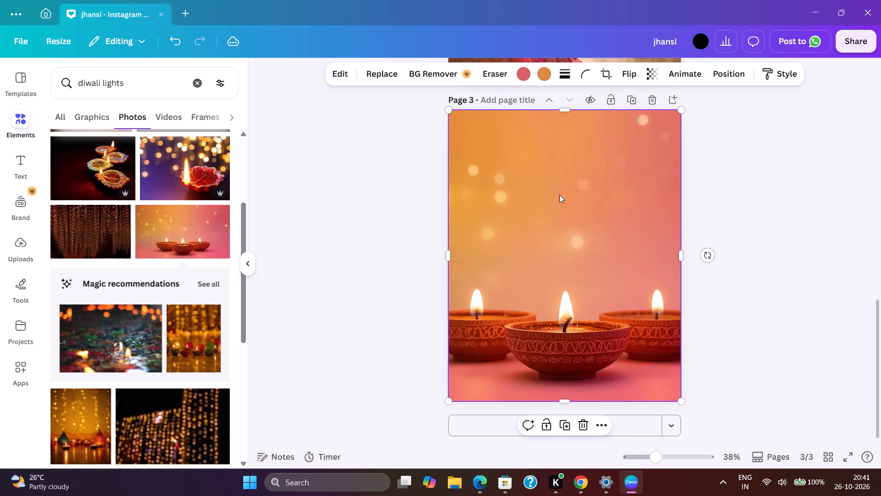
Send the full-page diya photo backward, behind the goddess photo on page 3.
{"action": "left_click", "coordinate": [721, 70]}
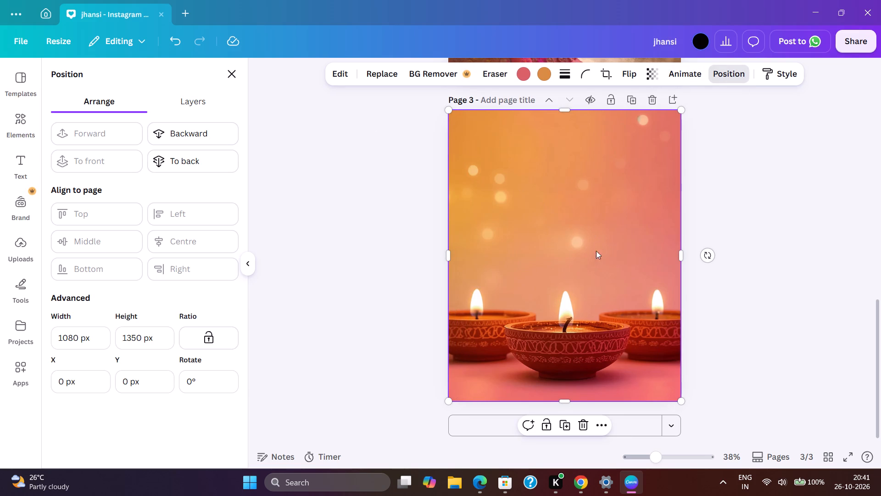
{"action": "left_click", "coordinate": [210, 140]}
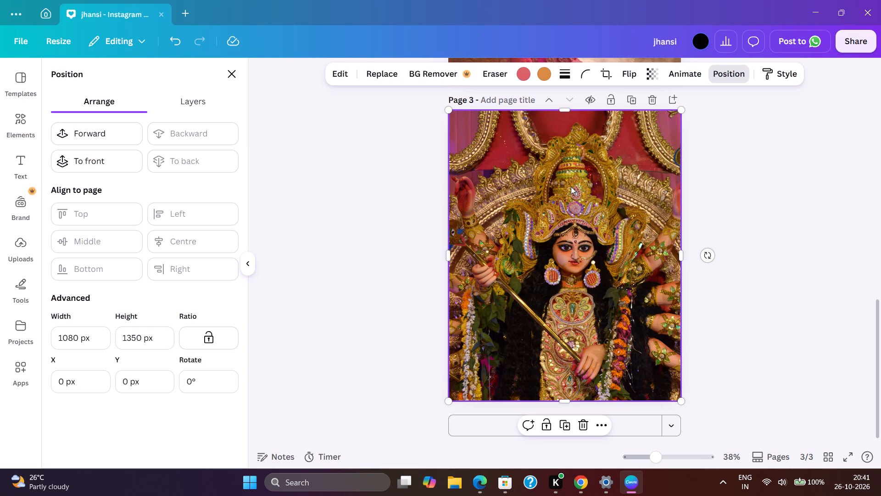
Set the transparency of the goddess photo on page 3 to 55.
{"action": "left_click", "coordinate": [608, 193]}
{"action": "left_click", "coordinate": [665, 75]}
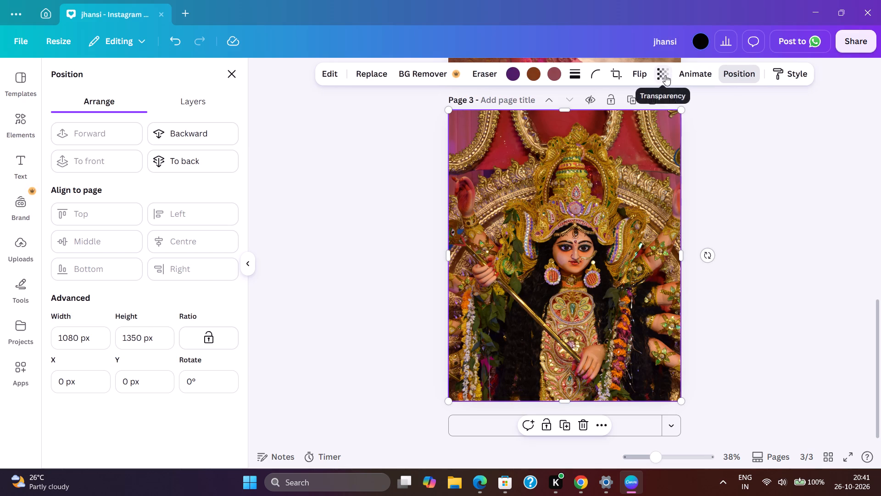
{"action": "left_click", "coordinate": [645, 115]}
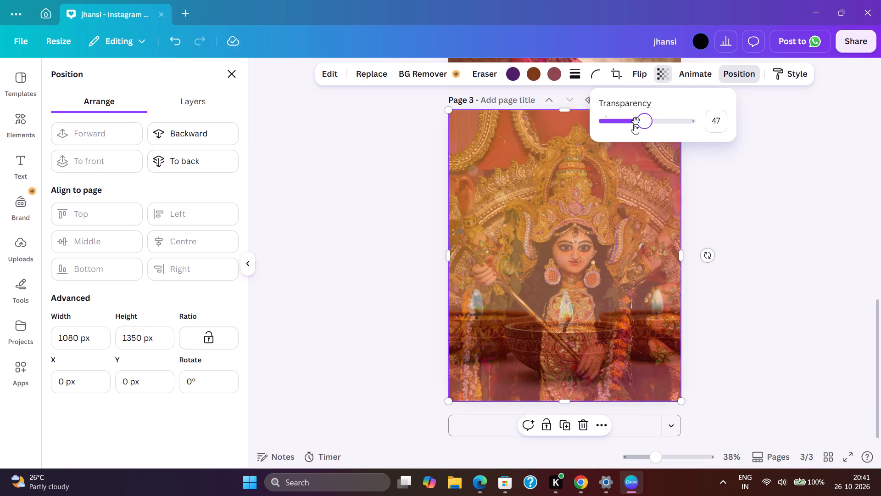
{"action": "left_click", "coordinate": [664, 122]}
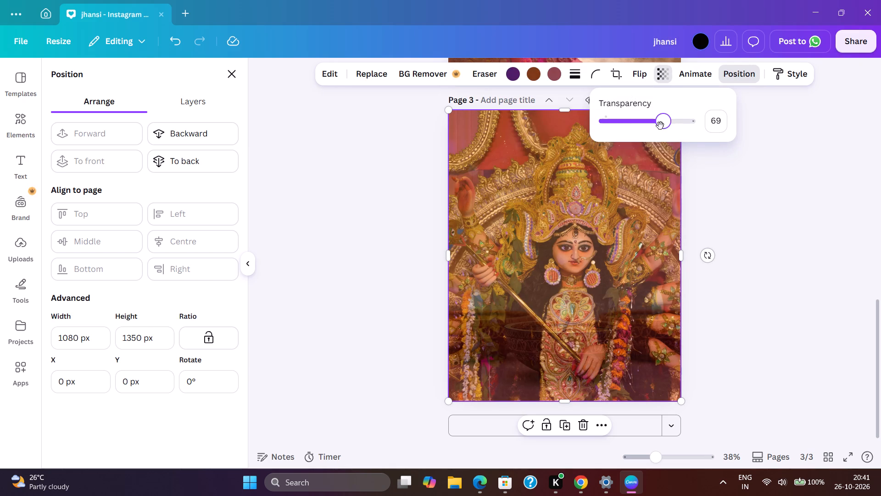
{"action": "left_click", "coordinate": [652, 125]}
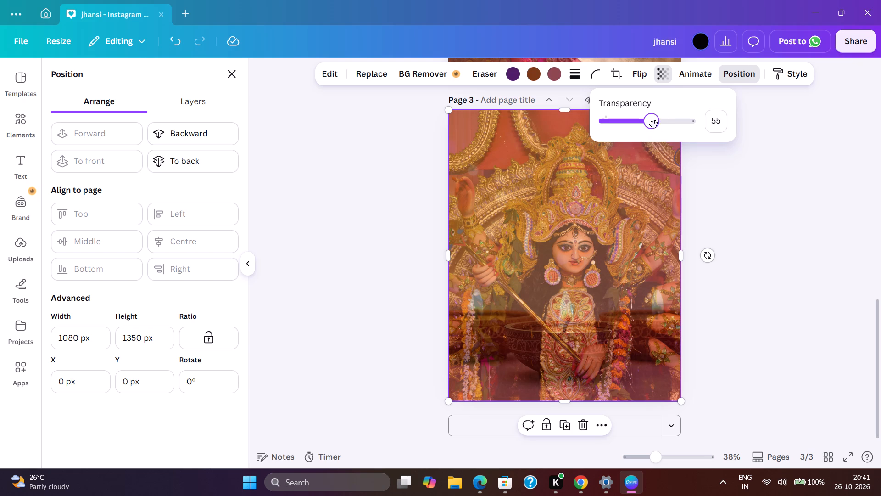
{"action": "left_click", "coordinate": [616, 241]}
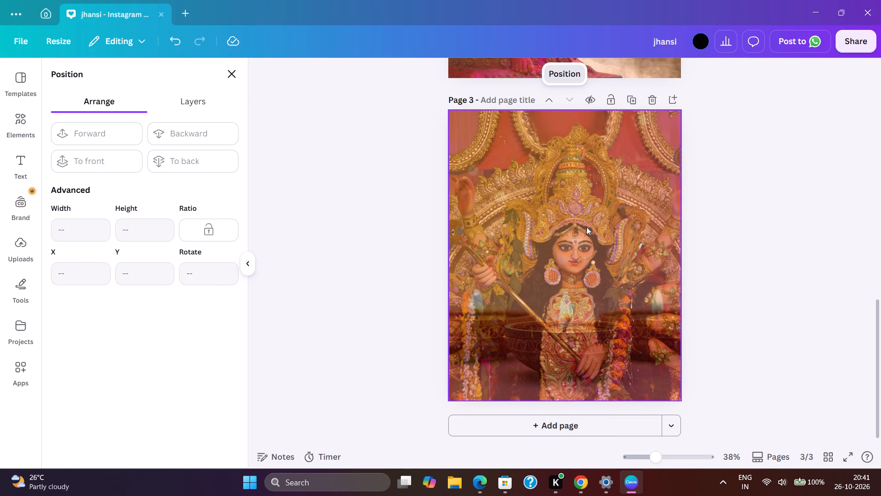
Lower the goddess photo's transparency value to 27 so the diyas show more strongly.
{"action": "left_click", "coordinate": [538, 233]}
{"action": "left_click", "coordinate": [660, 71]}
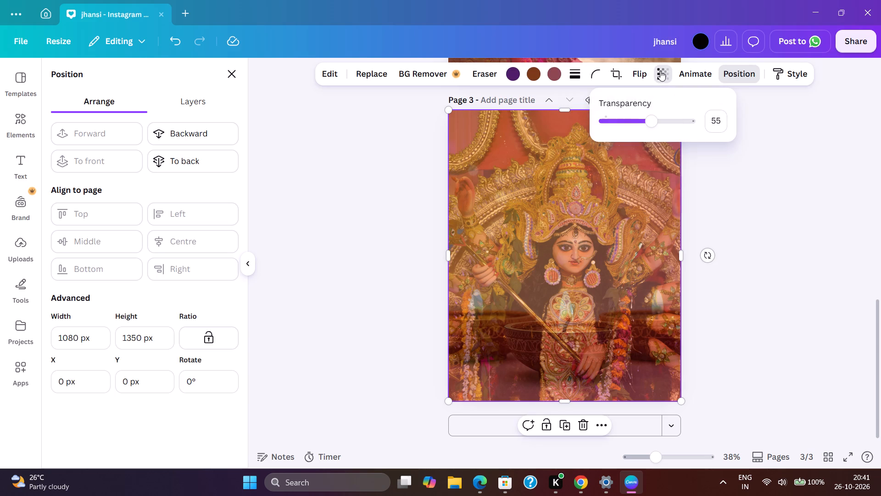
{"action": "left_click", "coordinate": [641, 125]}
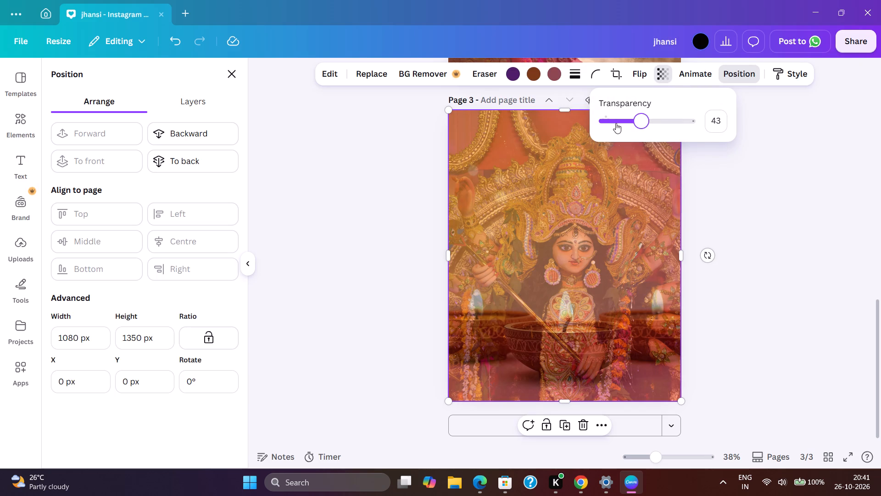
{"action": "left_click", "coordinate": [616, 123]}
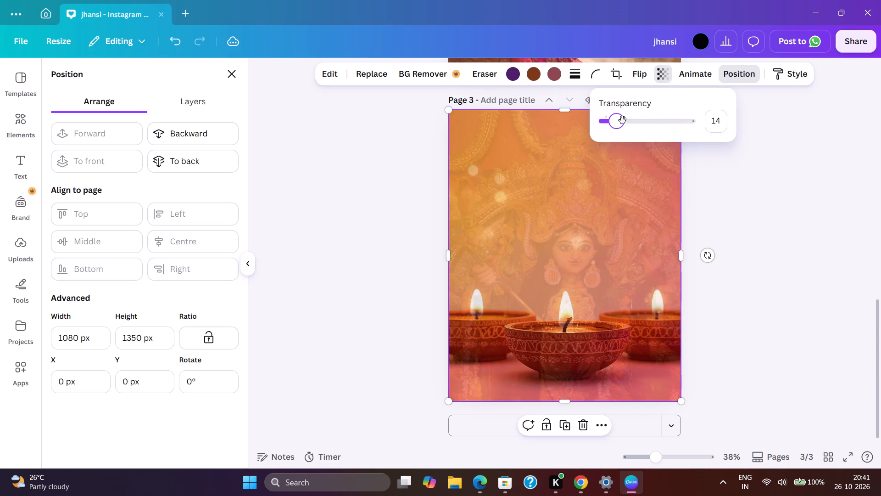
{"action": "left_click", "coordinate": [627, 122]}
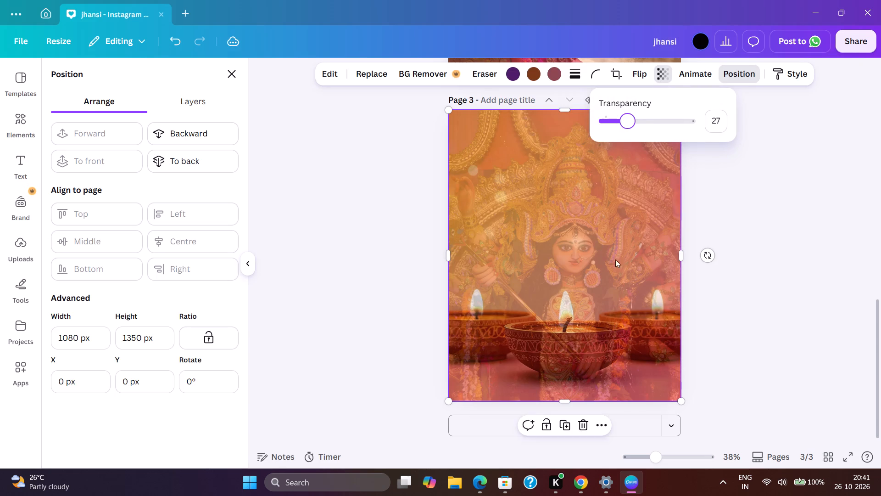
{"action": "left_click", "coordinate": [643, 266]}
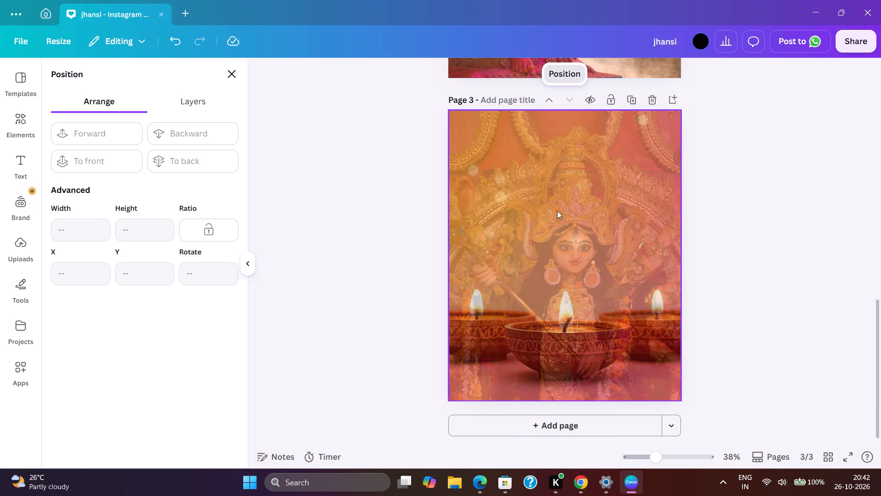
Set the goddess photo's transparency to 48 and deselect it.
{"action": "left_click", "coordinate": [588, 203]}
{"action": "left_click", "coordinate": [659, 76]}
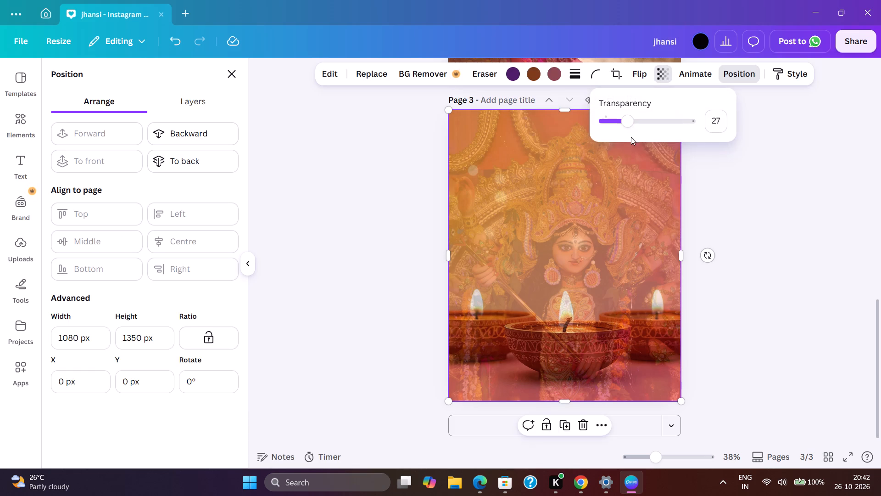
{"action": "left_click", "coordinate": [638, 124]}
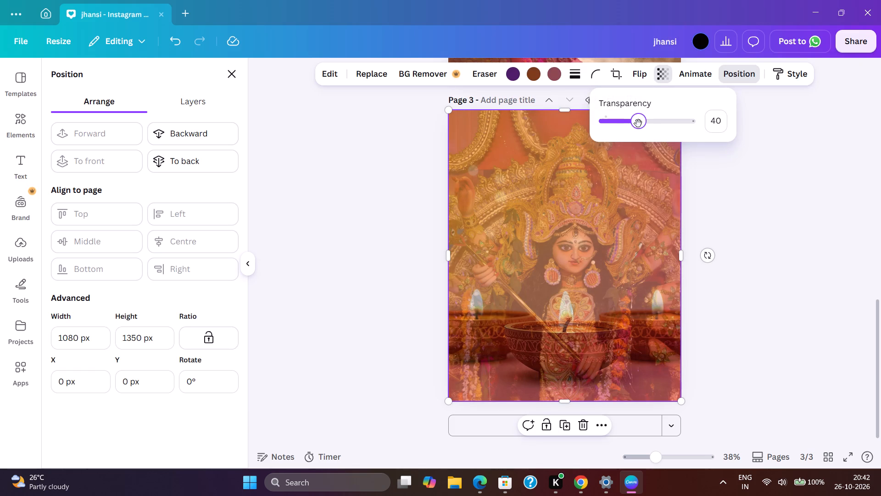
{"action": "left_click", "coordinate": [645, 124]}
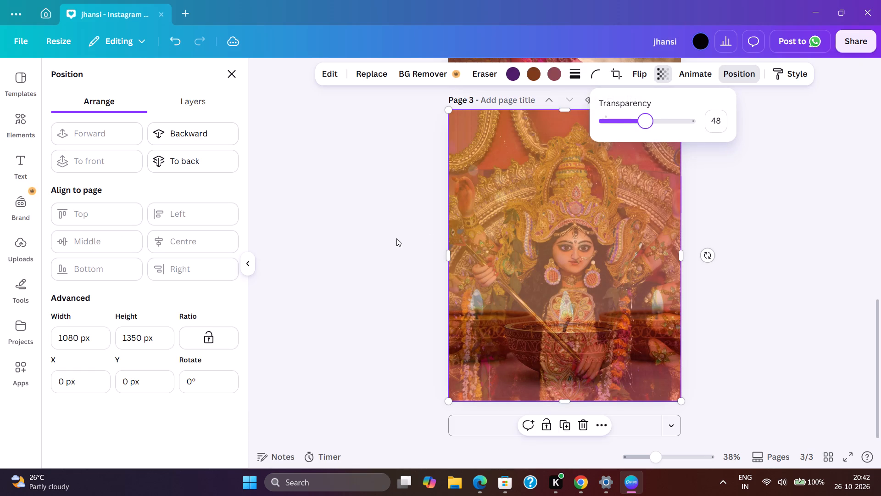
{"action": "left_click", "coordinate": [415, 224]}
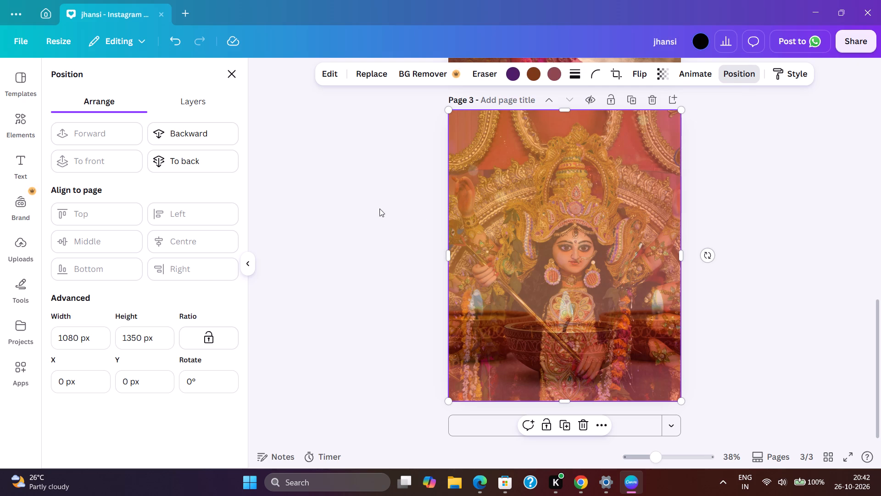
{"action": "left_click", "coordinate": [711, 251]}
{"action": "left_click", "coordinate": [726, 210]}
{"action": "left_click", "coordinate": [718, 203]}
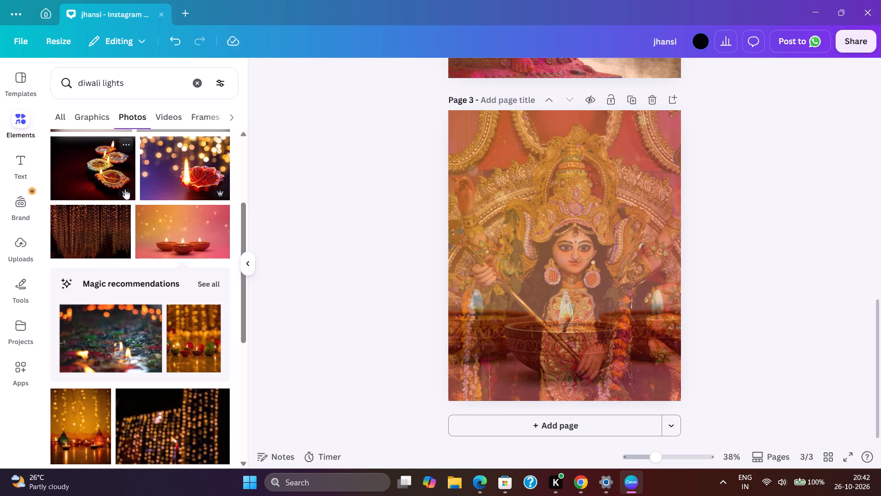
Find the photo of two burning sparklers among the "diwali lights" results and place it over the lower part of page 3.
{"action": "scroll", "coordinate": [177, 236], "scroll_direction": "down", "scroll_amount": 3}
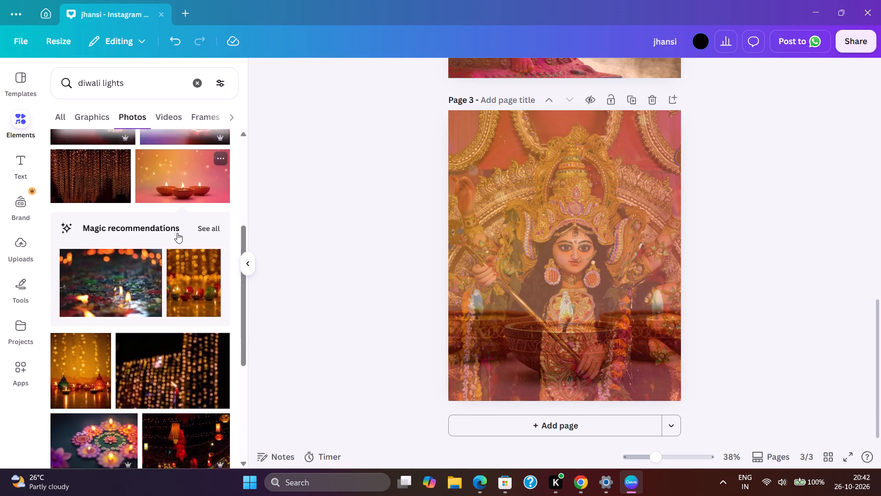
{"action": "scroll", "coordinate": [172, 232], "scroll_direction": "down", "scroll_amount": 2}
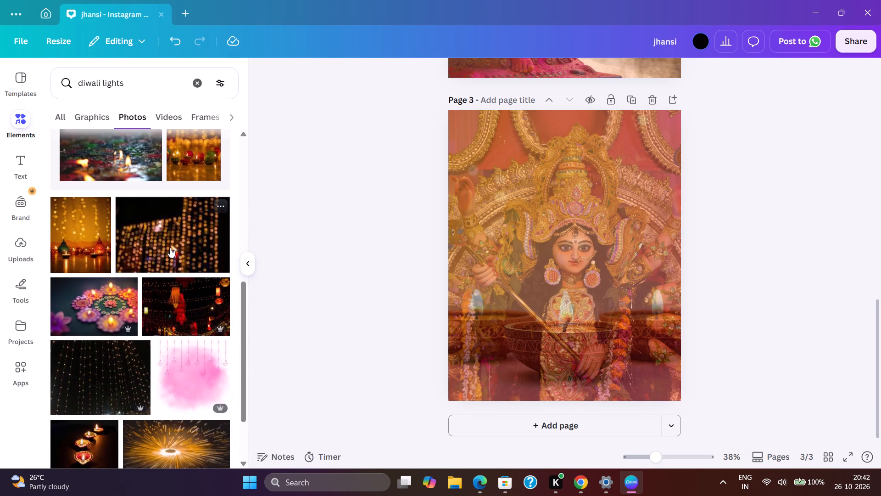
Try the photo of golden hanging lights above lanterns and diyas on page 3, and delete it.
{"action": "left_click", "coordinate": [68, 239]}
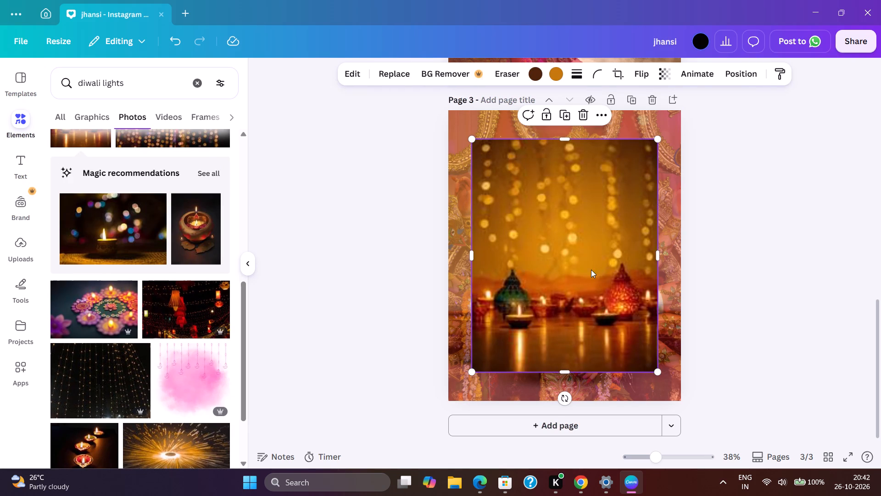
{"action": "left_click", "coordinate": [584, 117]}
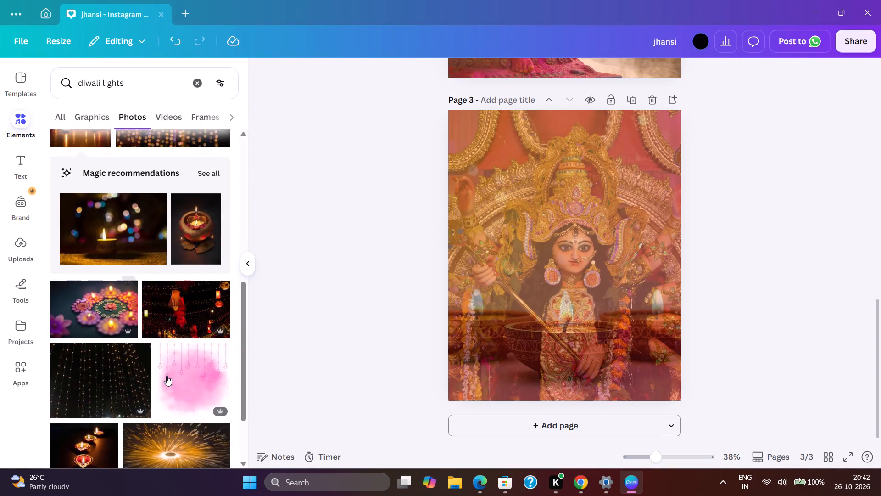
Add the photo of two burning sparklers from the "diwali lights" results and position it over the lower-left part of page 3.
{"action": "scroll", "coordinate": [140, 308], "scroll_direction": "down", "scroll_amount": 12}
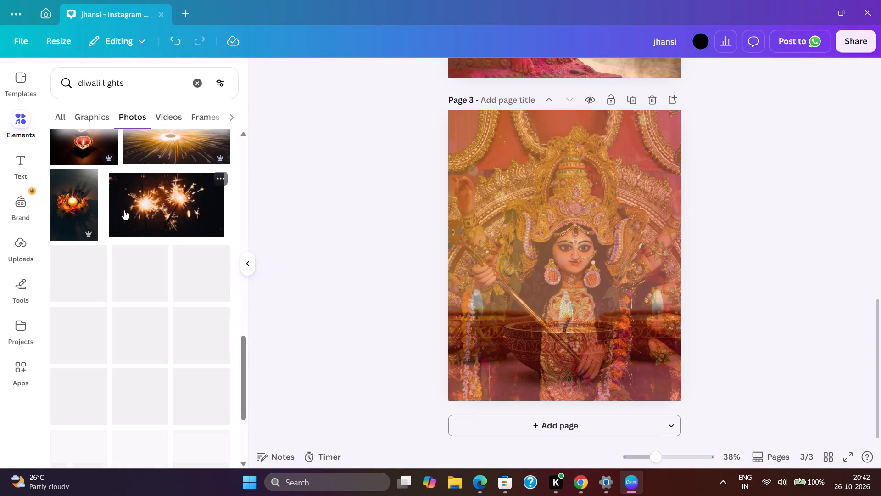
{"action": "left_click", "coordinate": [156, 207]}
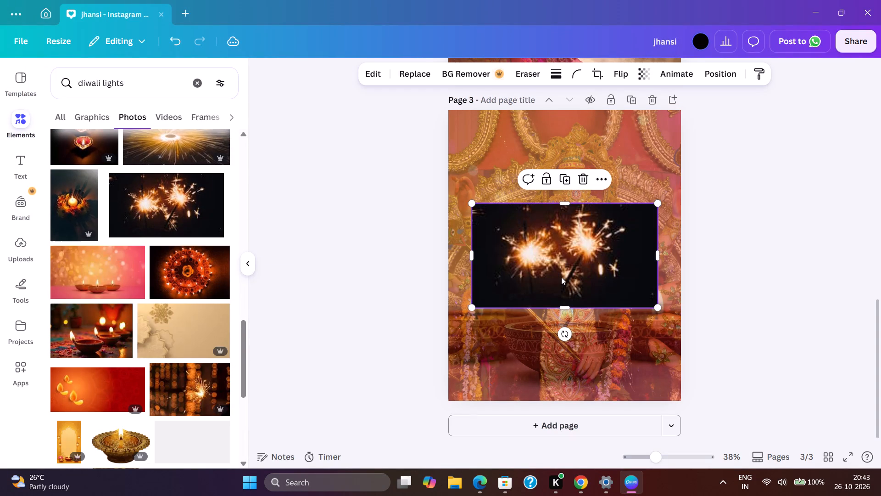
{"action": "left_click_drag", "start_coordinate": [561, 277], "coordinate": [524, 391]}
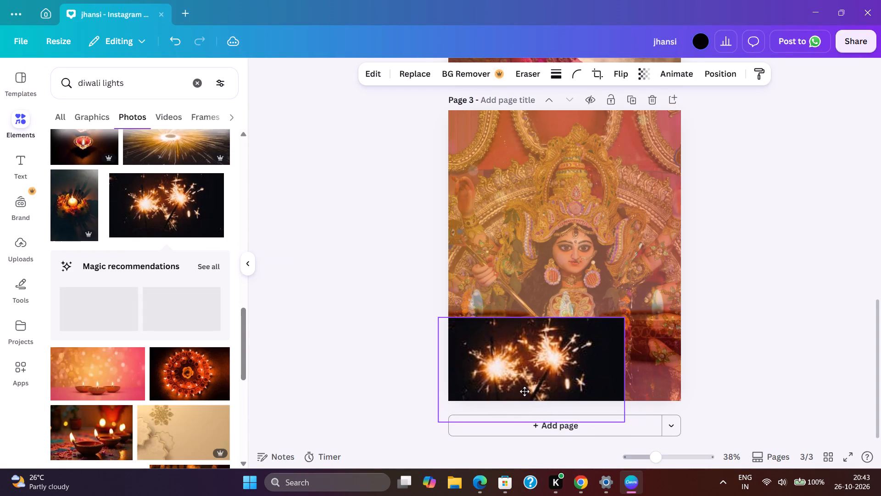
{"action": "left_click_drag", "start_coordinate": [524, 391], "coordinate": [529, 378]}
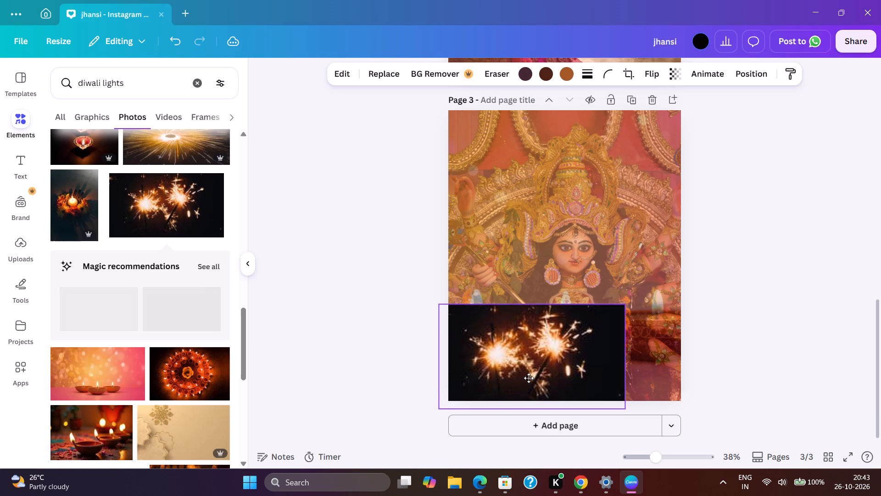
{"action": "left_click_drag", "start_coordinate": [529, 378], "coordinate": [531, 381]}
{"action": "left_click", "coordinate": [743, 334]}
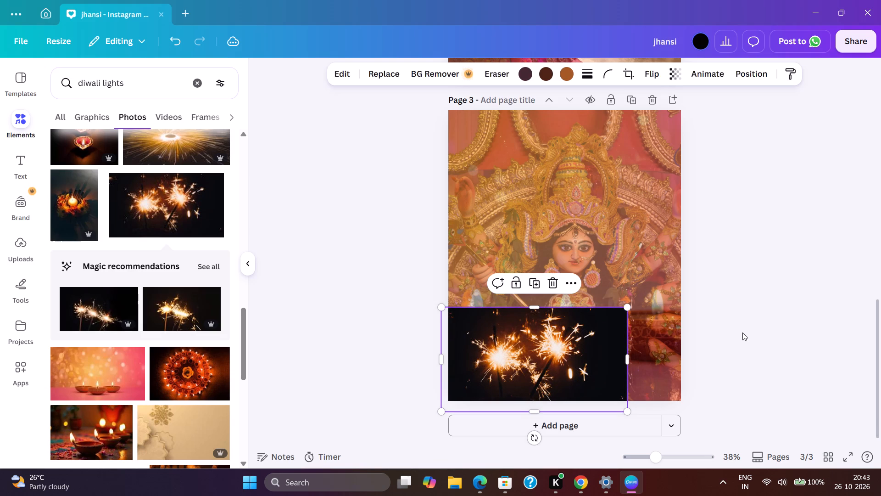
Recolour the dark brown tone of the sparkler photo on page 3 to #9E3F20.
{"action": "left_click", "coordinate": [596, 370]}
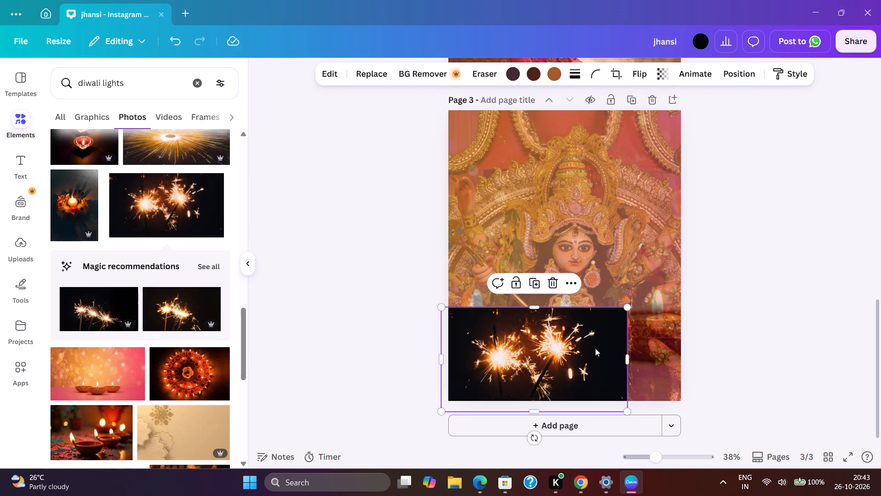
{"action": "left_click", "coordinate": [537, 75]}
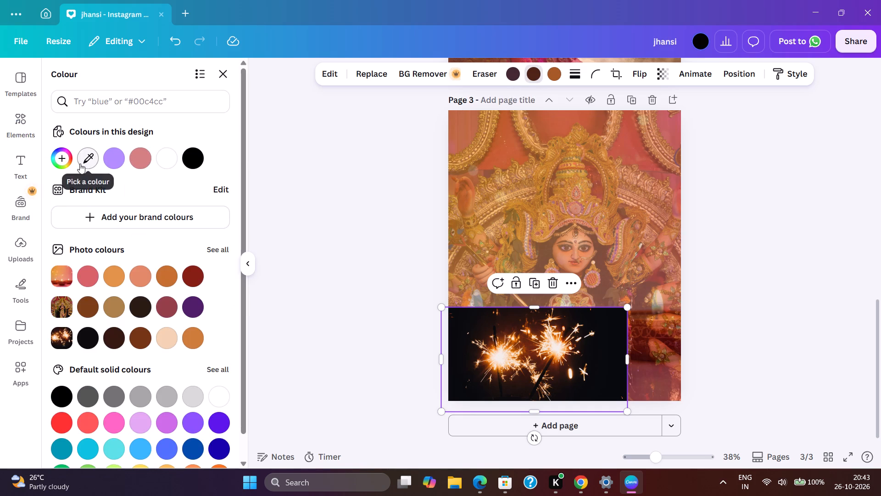
{"action": "left_click", "coordinate": [69, 158]}
{"action": "left_click", "coordinate": [193, 200]}
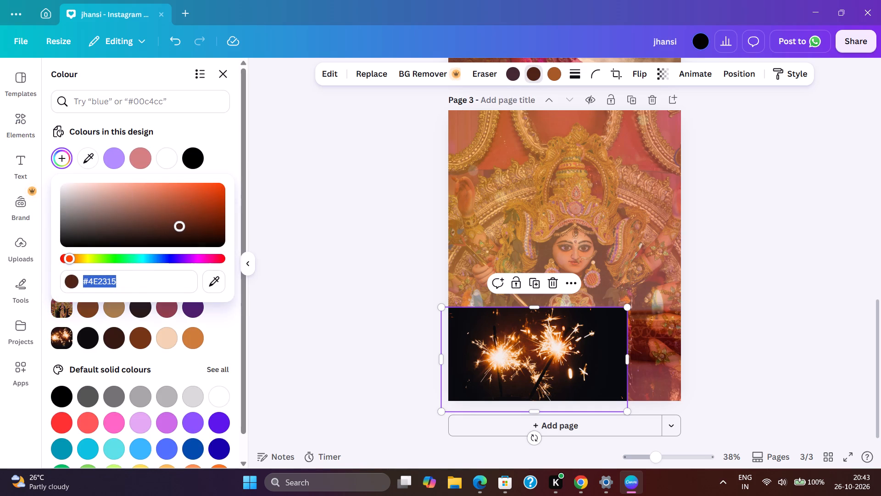
{"action": "left_click", "coordinate": [199, 197]}
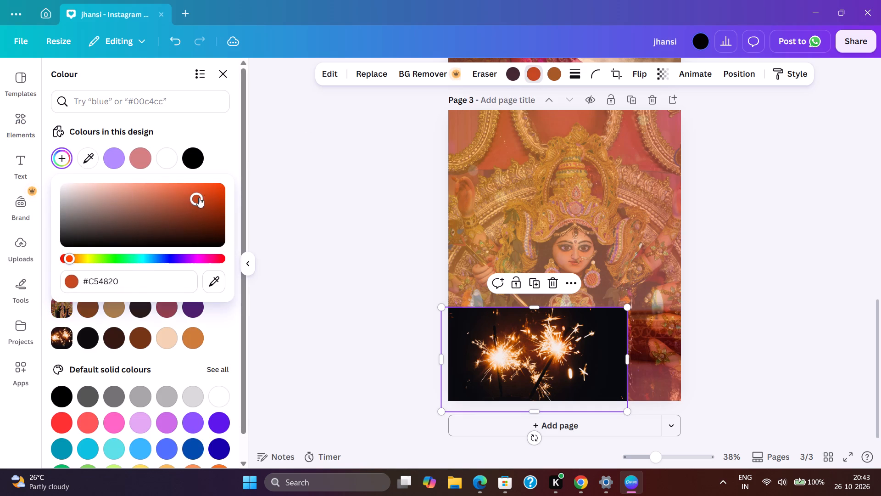
{"action": "left_click", "coordinate": [192, 208]}
{"action": "left_click", "coordinate": [544, 339]}
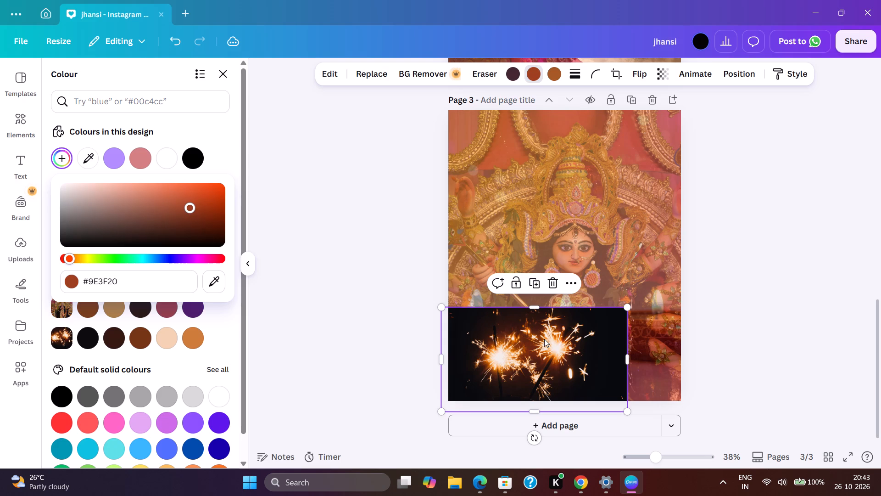
{"action": "left_click", "coordinate": [515, 335]}
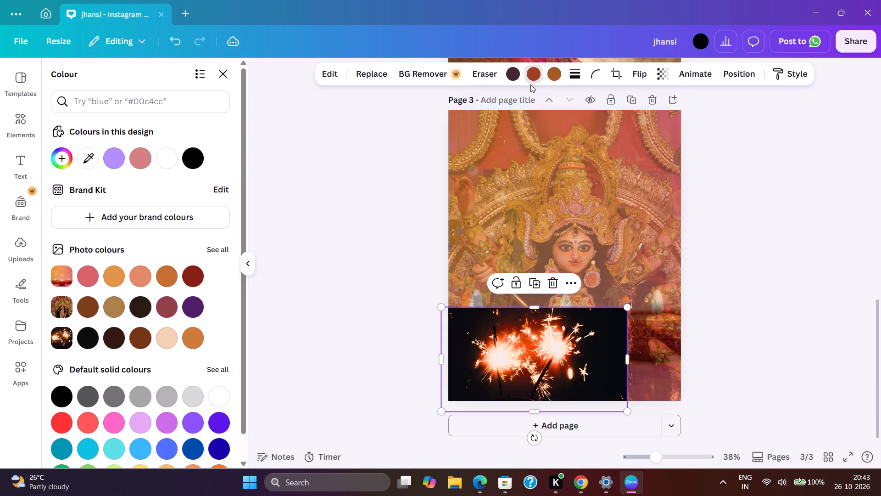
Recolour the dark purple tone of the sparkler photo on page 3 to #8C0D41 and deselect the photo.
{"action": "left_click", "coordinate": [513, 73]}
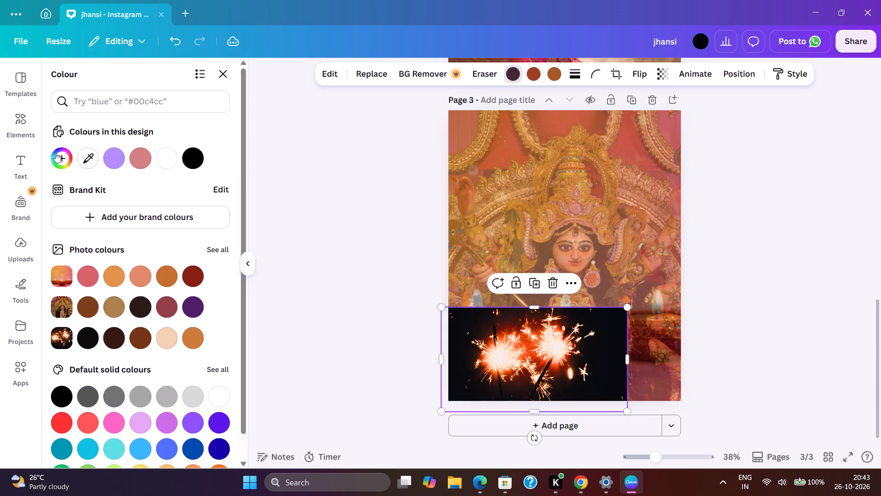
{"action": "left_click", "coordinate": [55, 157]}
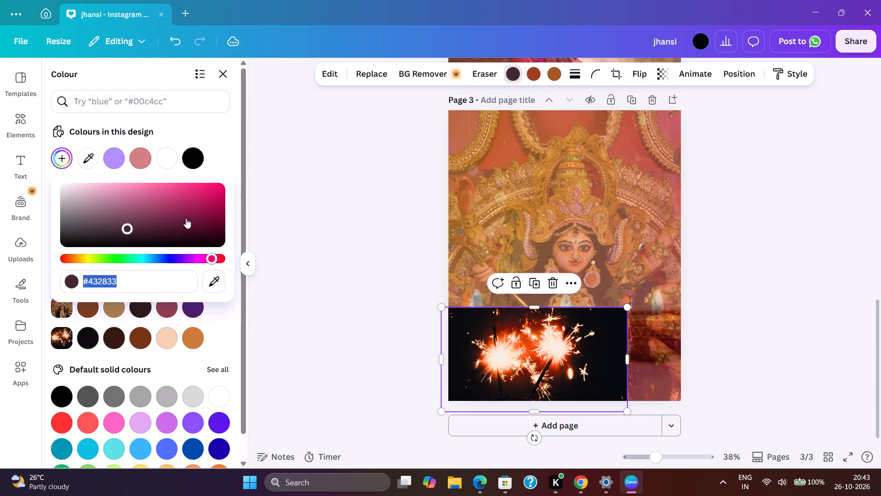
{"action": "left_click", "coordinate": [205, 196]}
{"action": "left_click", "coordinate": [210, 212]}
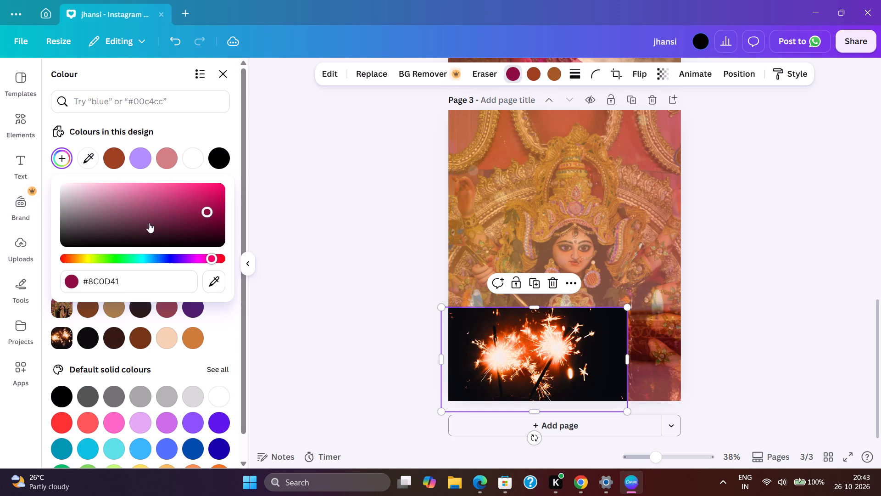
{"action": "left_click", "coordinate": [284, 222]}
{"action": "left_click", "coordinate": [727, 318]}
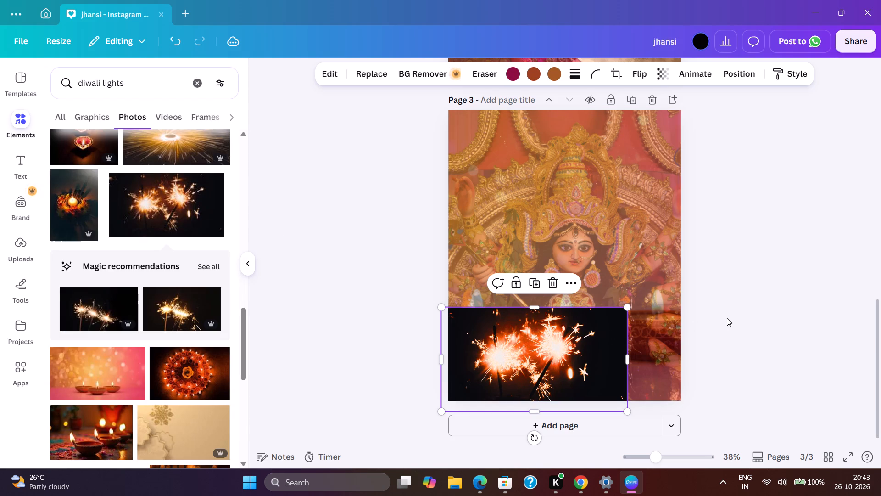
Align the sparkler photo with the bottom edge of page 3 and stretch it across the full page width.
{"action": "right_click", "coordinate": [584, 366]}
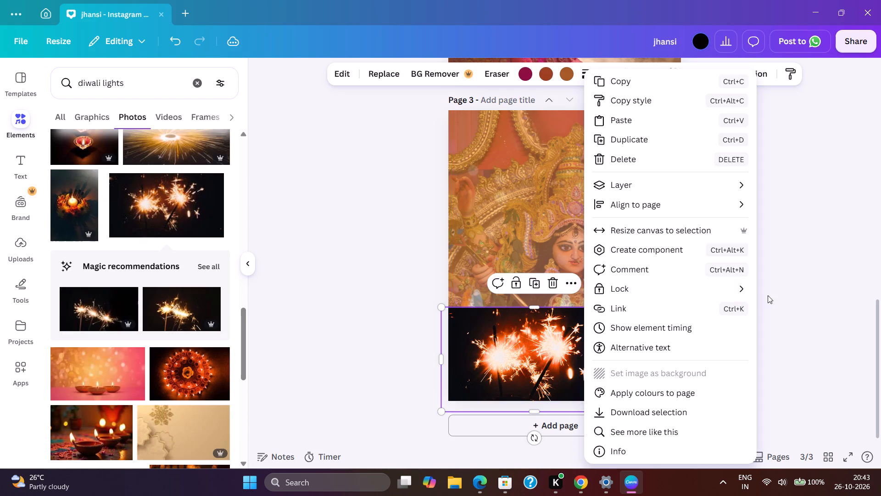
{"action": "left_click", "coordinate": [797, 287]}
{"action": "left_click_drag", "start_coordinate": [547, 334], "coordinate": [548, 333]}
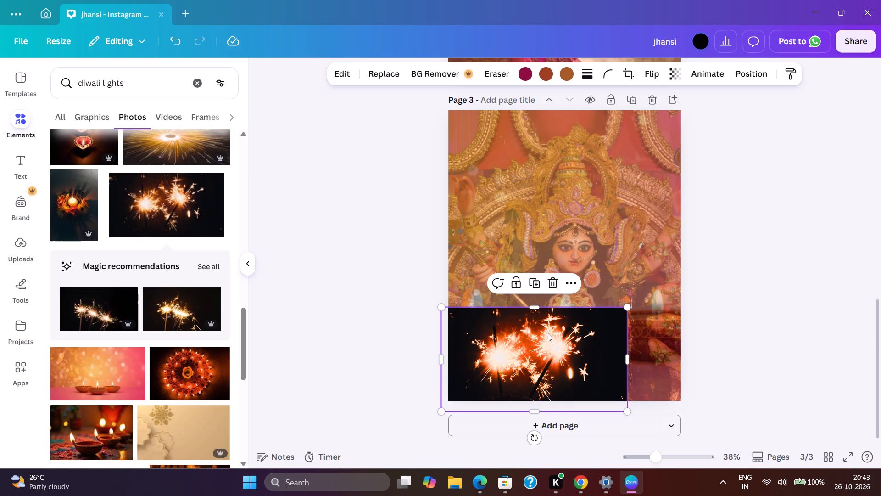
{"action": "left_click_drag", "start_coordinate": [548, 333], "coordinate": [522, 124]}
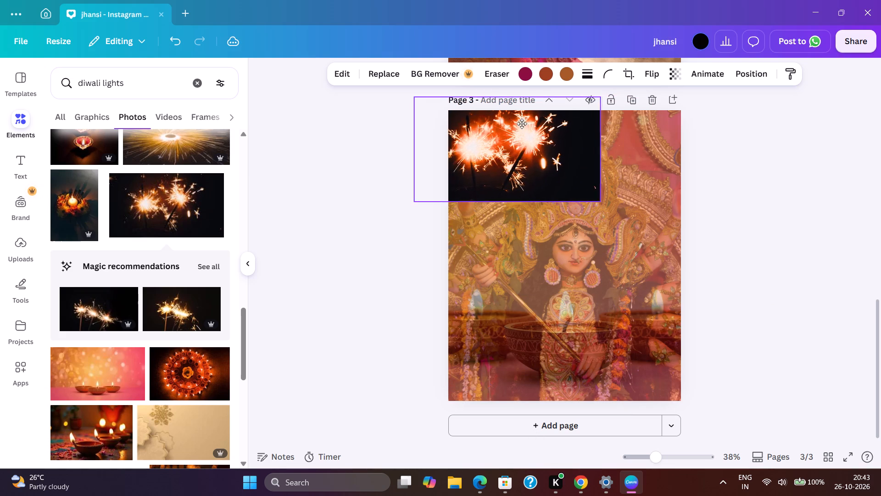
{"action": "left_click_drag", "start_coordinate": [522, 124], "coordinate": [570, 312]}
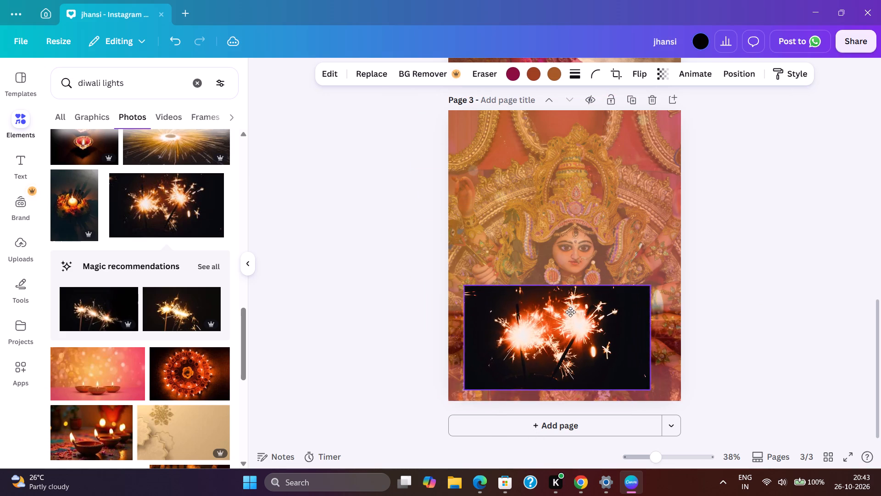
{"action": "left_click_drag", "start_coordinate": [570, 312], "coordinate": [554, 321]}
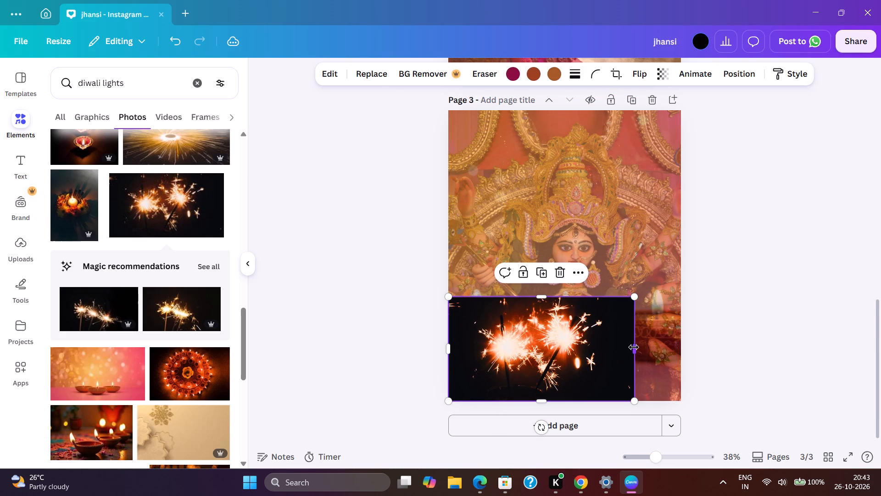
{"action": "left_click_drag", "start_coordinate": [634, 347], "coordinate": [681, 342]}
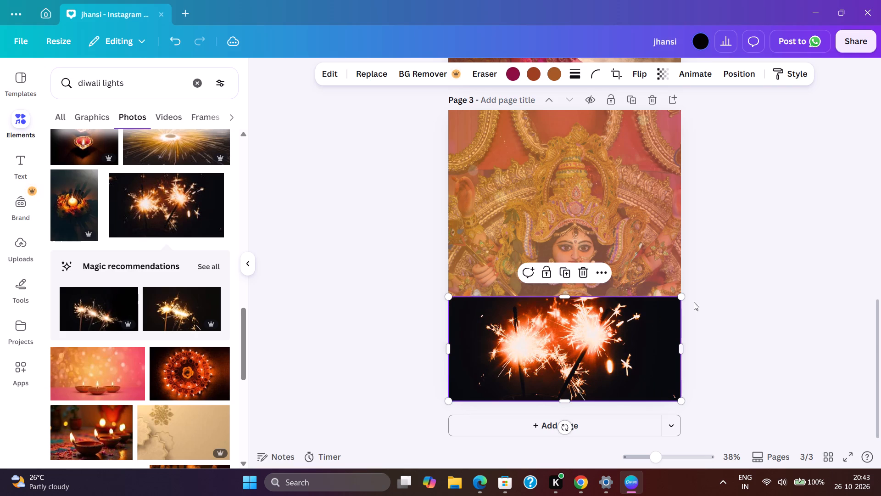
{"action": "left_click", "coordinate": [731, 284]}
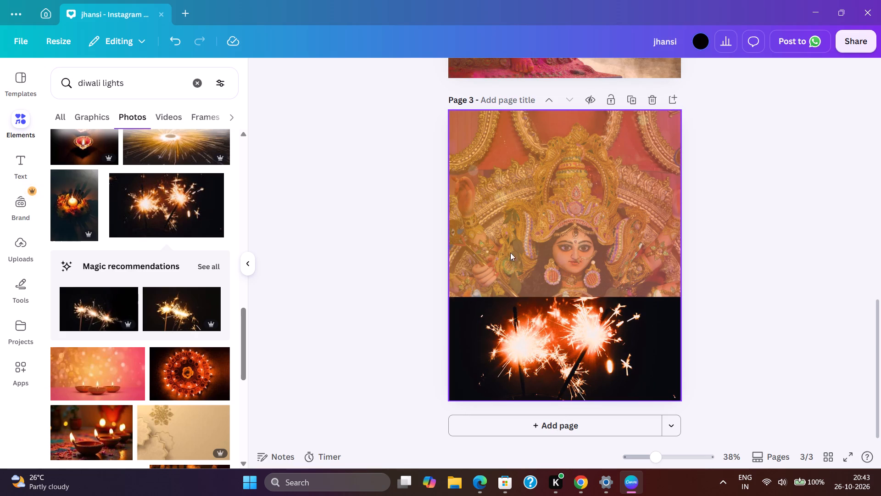
Delete the sparkler photo from page 3.
{"action": "left_click_drag", "start_coordinate": [755, 263], "coordinate": [738, 267]}
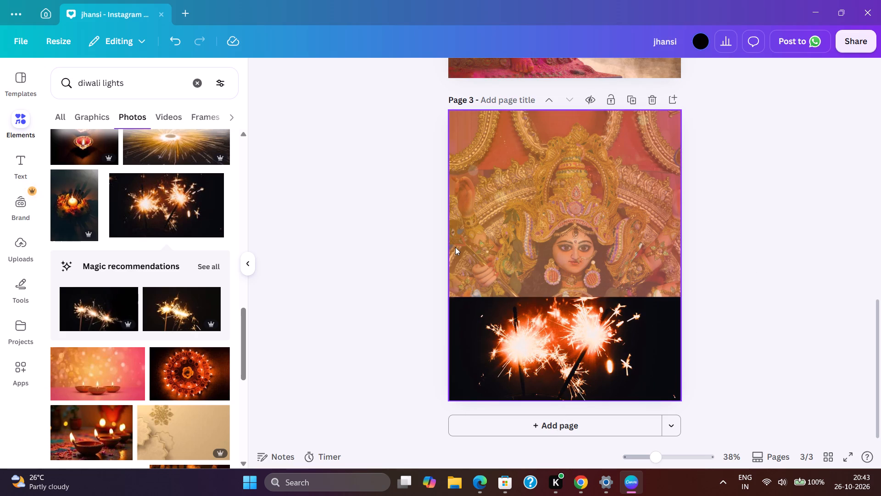
{"action": "left_click", "coordinate": [455, 248]}
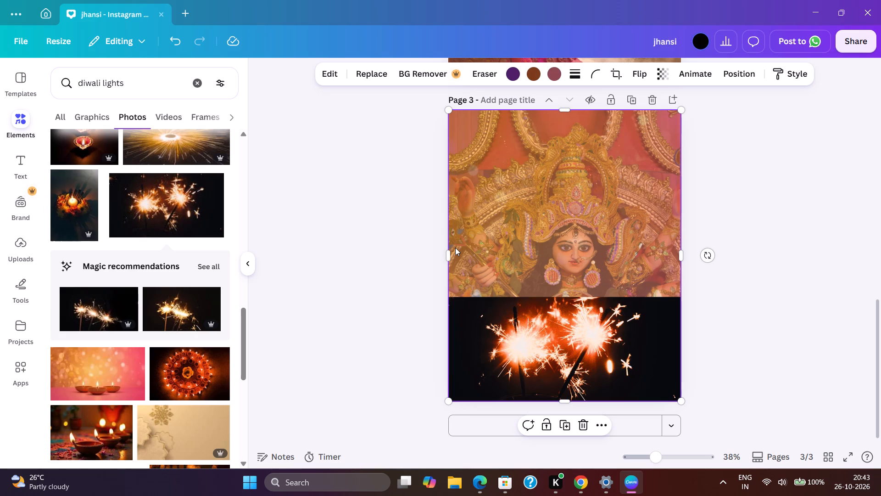
{"action": "left_click_drag", "start_coordinate": [549, 303], "coordinate": [577, 336]}
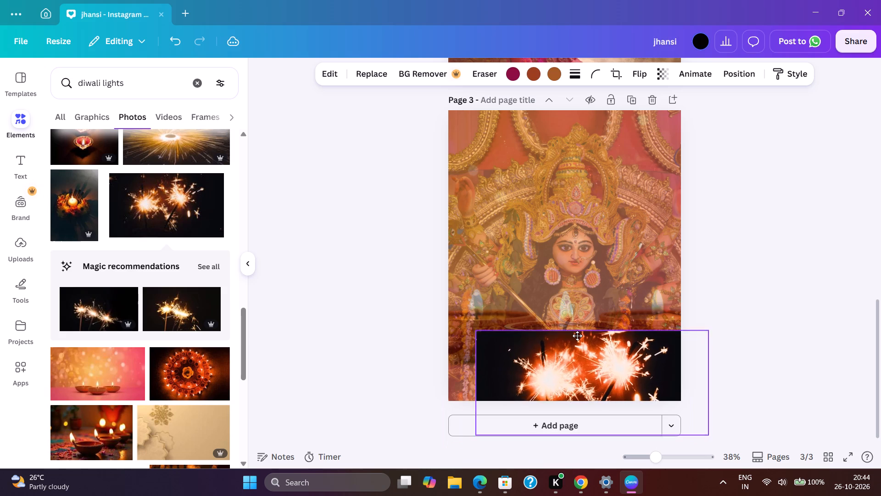
{"action": "left_click_drag", "start_coordinate": [577, 336], "coordinate": [544, 123]}
{"action": "left_click", "coordinate": [577, 244]}
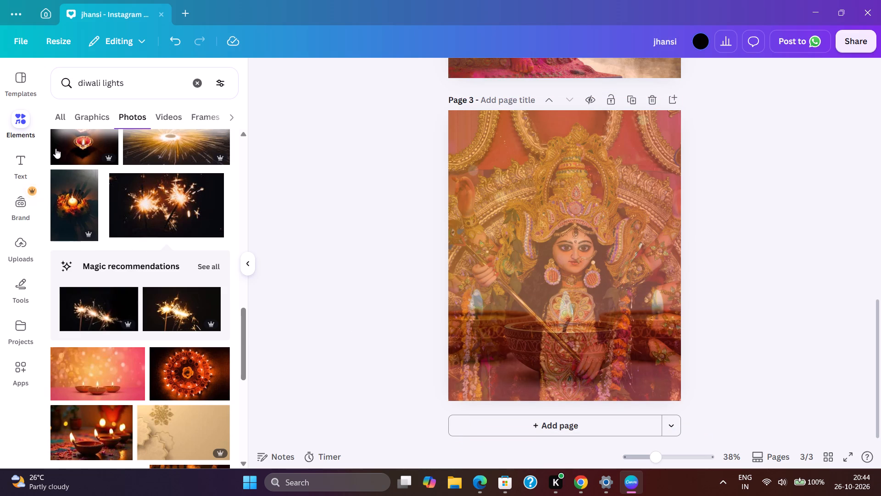
Add a text box to page 3 reading "Happy Diwali All of You".
{"action": "left_click", "coordinate": [34, 163]}
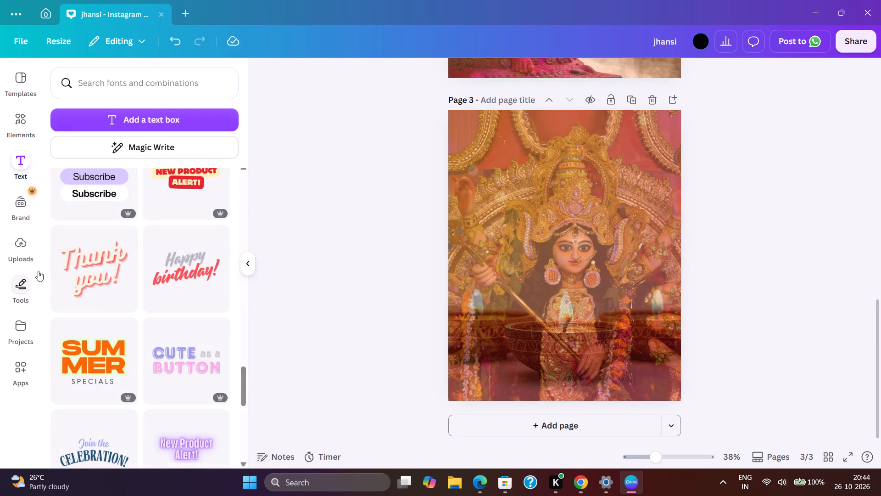
{"action": "scroll", "coordinate": [165, 361], "scroll_direction": "down", "scroll_amount": 4}
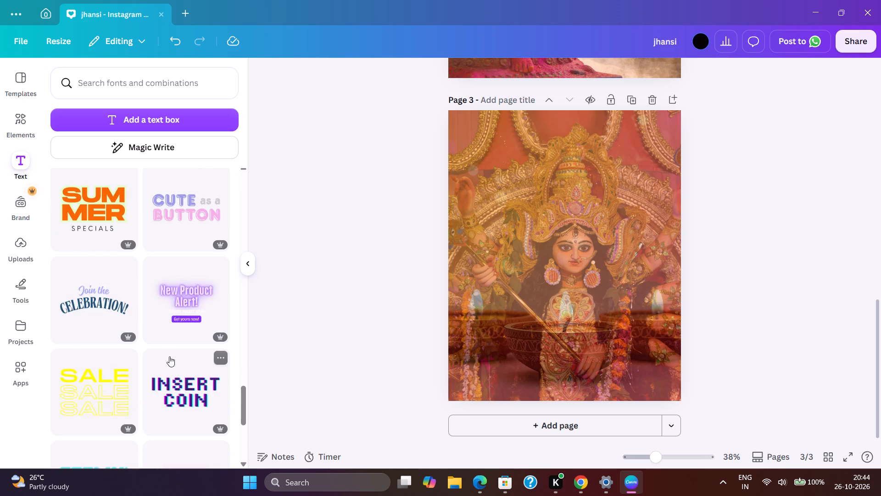
{"action": "scroll", "coordinate": [169, 356], "scroll_direction": "down", "scroll_amount": 9}
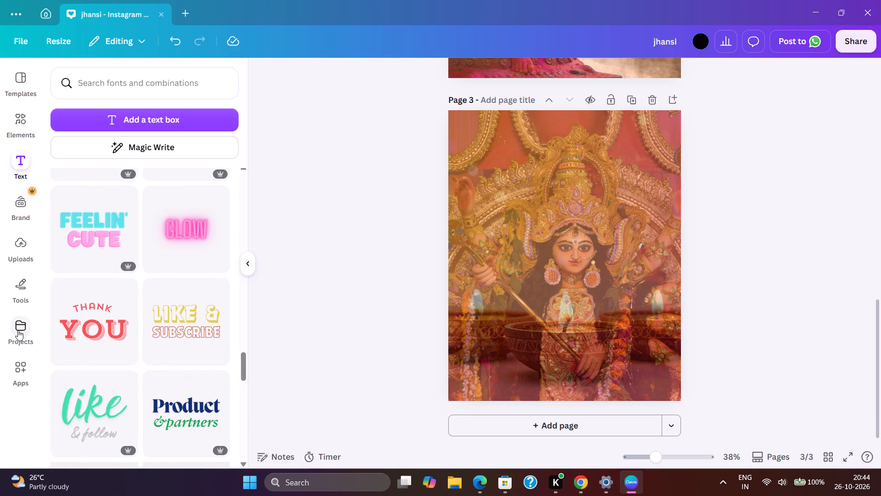
{"action": "left_click", "coordinate": [149, 128]}
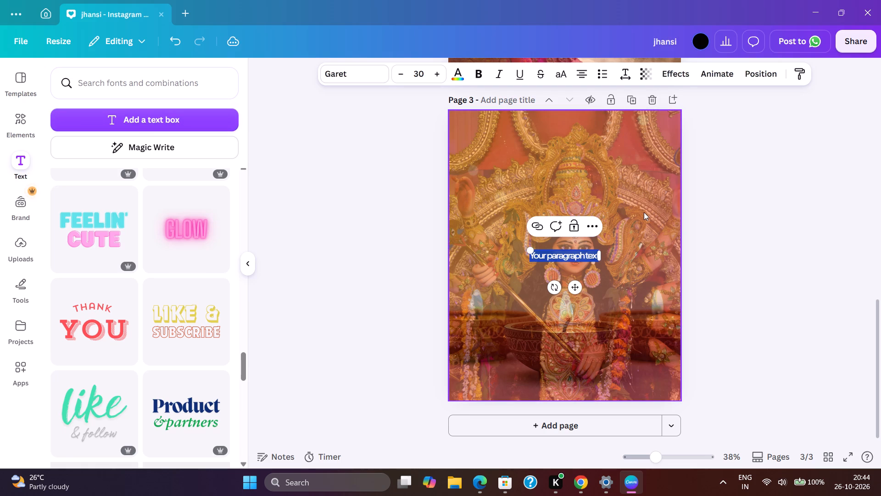
{"action": "key", "text": "BackSpace"}
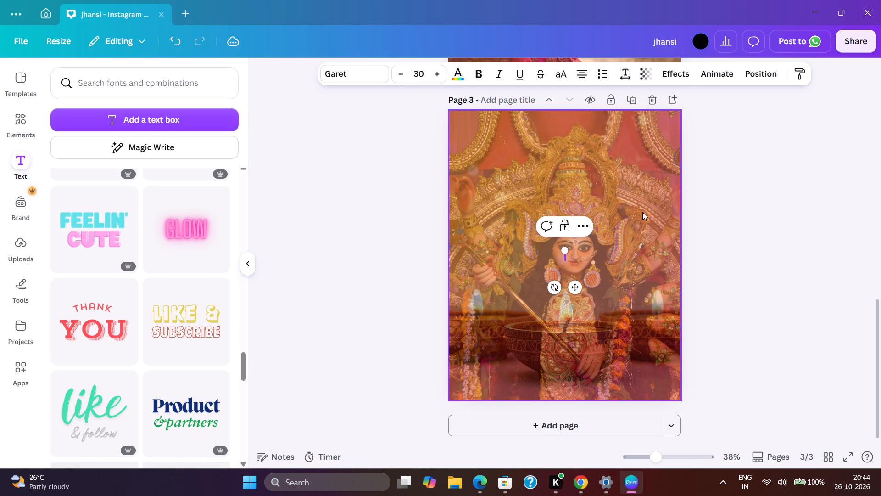
{"action": "type", "text": "Happy"}
{"action": "key", "text": "space"}
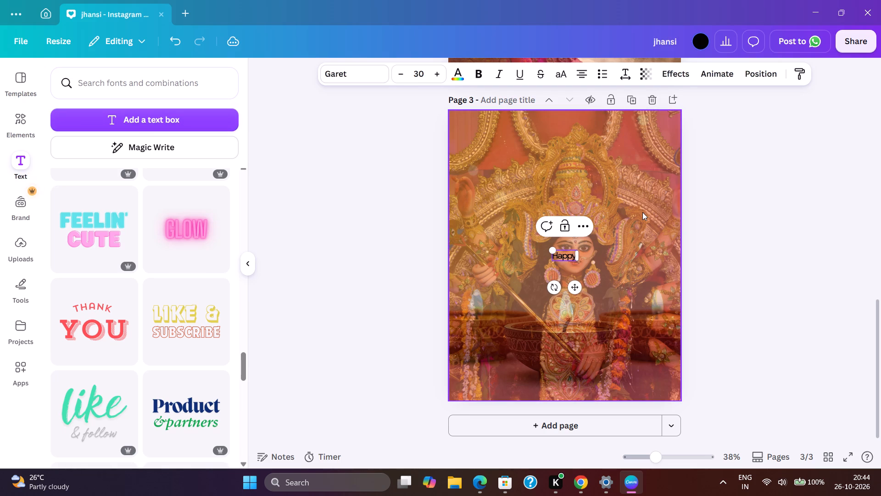
{"action": "key", "text": "shift+d"}
{"action": "type", "text": "iwali"}
{"action": "key", "text": "space"}
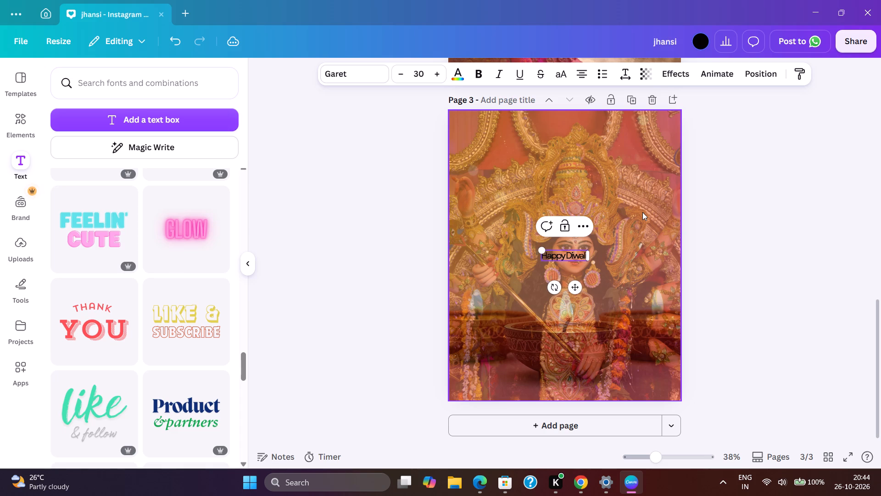
{"action": "type", "text": "All"}
{"action": "key", "text": "space"}
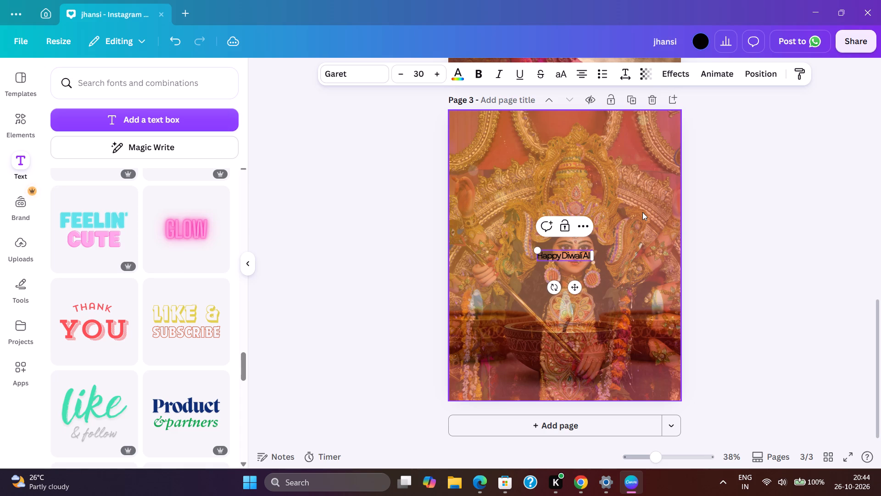
{"action": "type", "text": "of"}
{"action": "key", "text": "space"}
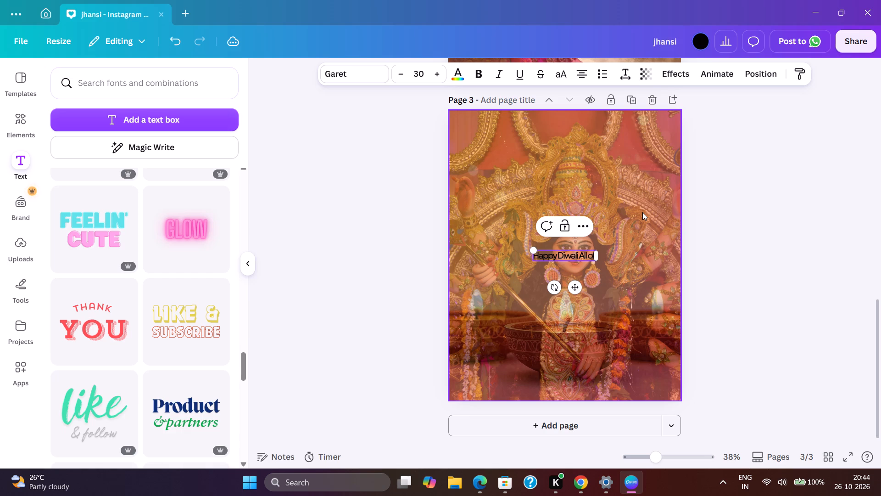
{"action": "type", "text": "You"}
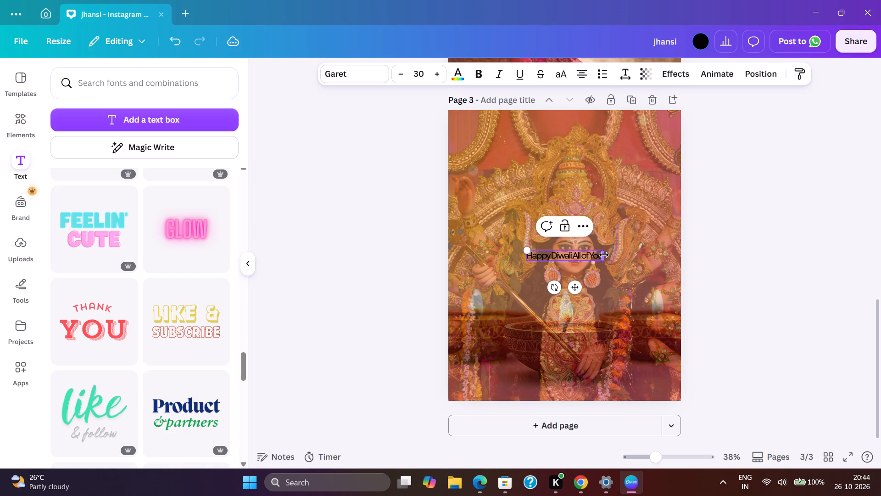
Narrow the Diwali greeting to wrap onto two lines and move it near the upper-left corner of page 3.
{"action": "left_click_drag", "start_coordinate": [604, 255], "coordinate": [630, 321]}
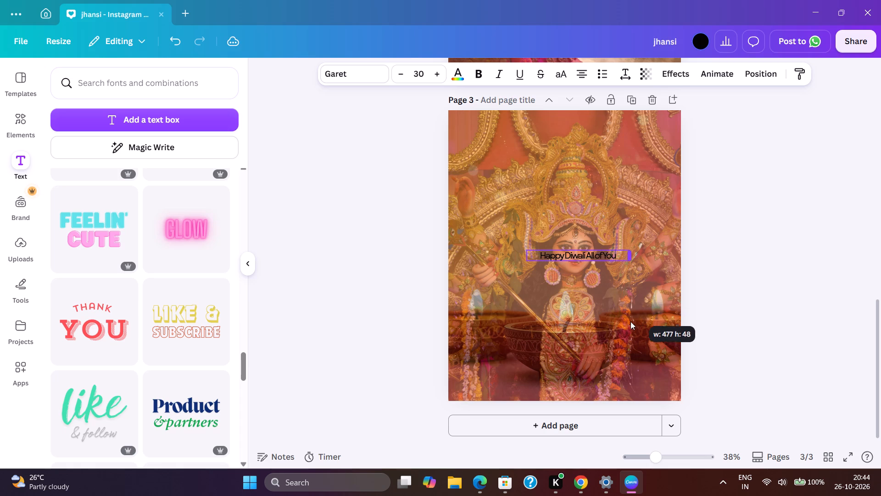
{"action": "left_click_drag", "start_coordinate": [630, 321], "coordinate": [587, 288]}
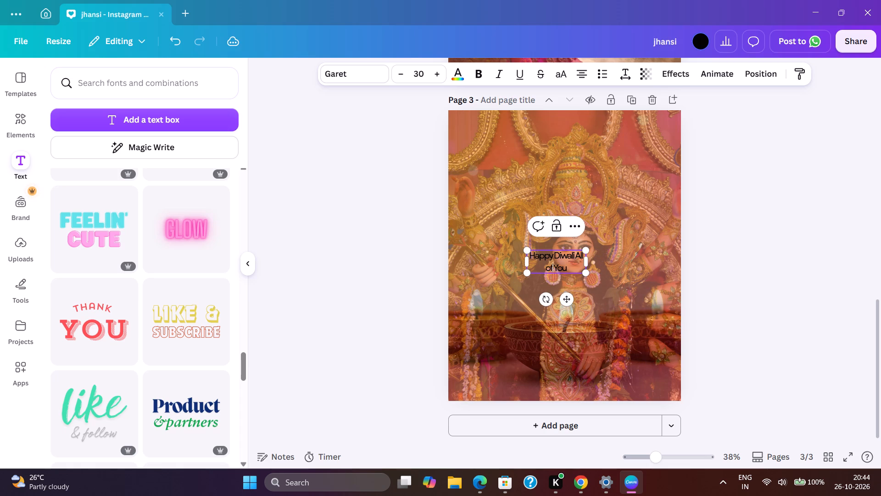
{"action": "left_click_drag", "start_coordinate": [564, 266], "coordinate": [570, 144]}
{"action": "left_click", "coordinate": [747, 270]}
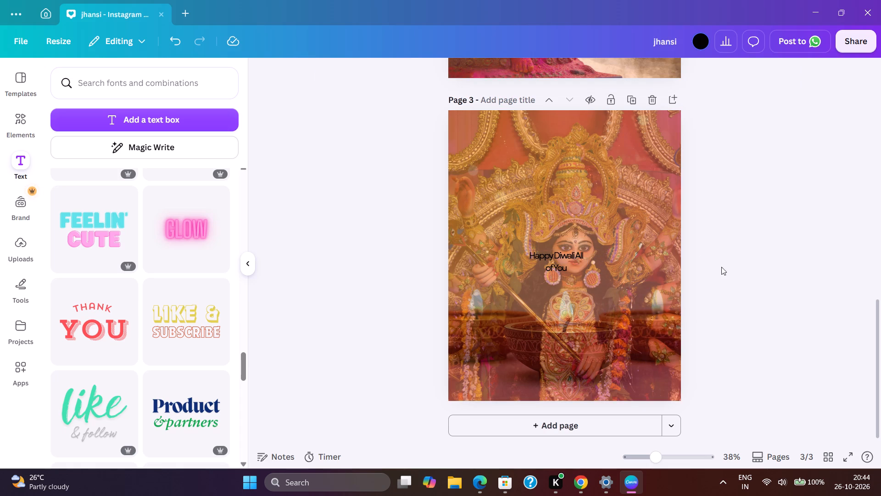
{"action": "left_click_drag", "start_coordinate": [566, 259], "coordinate": [521, 131]}
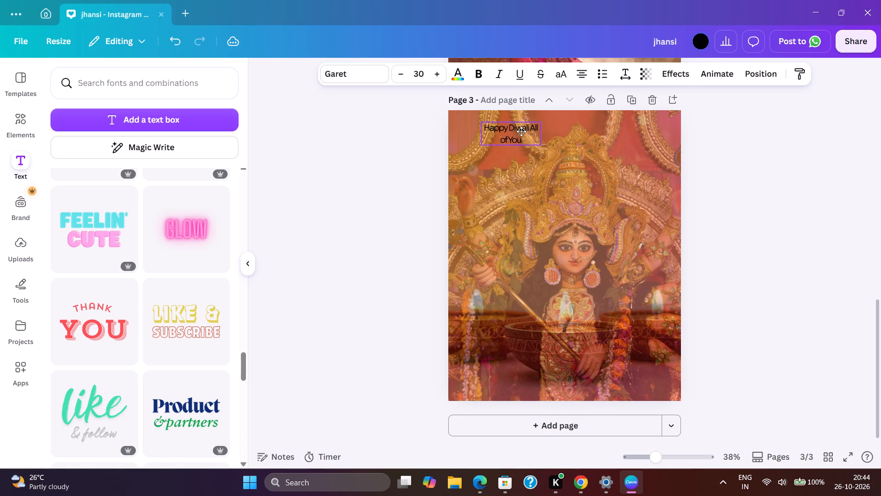
{"action": "left_click_drag", "start_coordinate": [521, 131], "coordinate": [517, 134]}
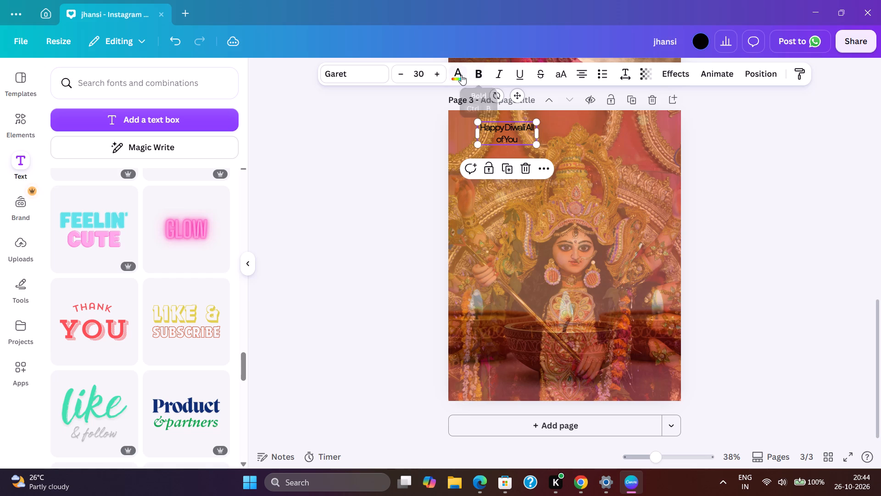
Format the Diwali greeting as bold, uppercase and left-aligned, widening its text box so it fits on one line.
{"action": "left_click", "coordinate": [477, 75]}
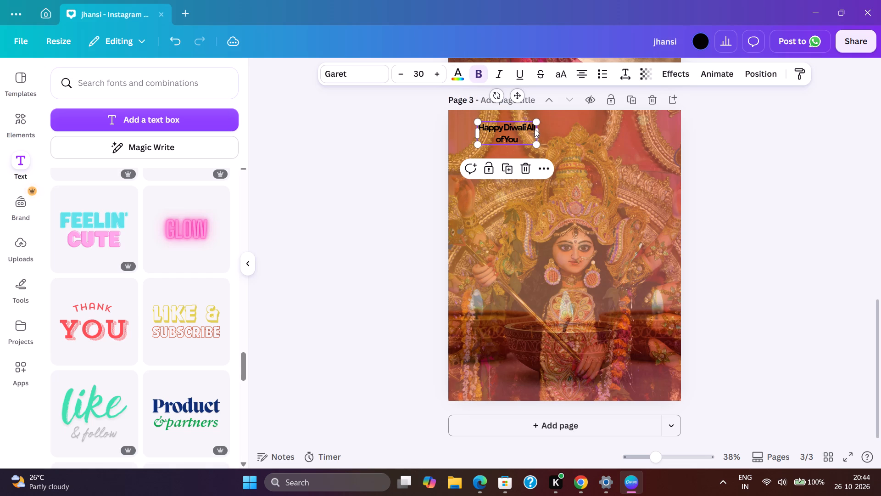
{"action": "left_click_drag", "start_coordinate": [537, 133], "coordinate": [565, 135]}
{"action": "left_click_drag", "start_coordinate": [565, 135], "coordinate": [662, 152]}
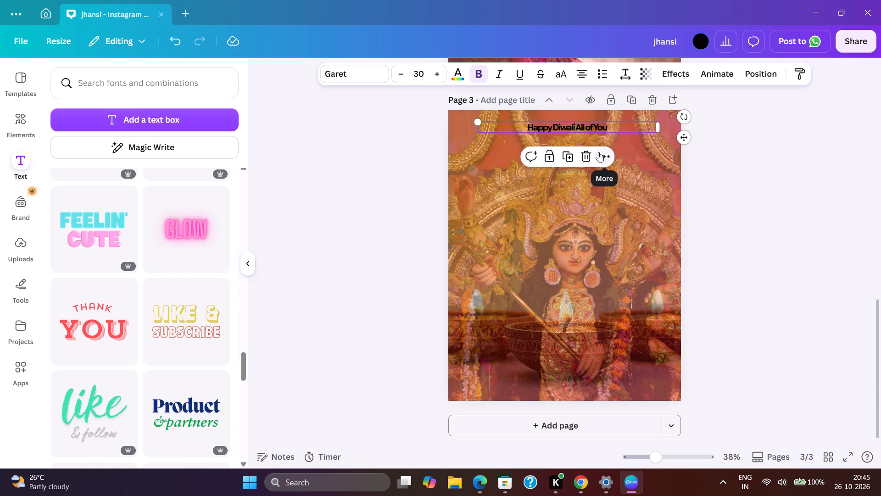
{"action": "left_click", "coordinate": [562, 70]}
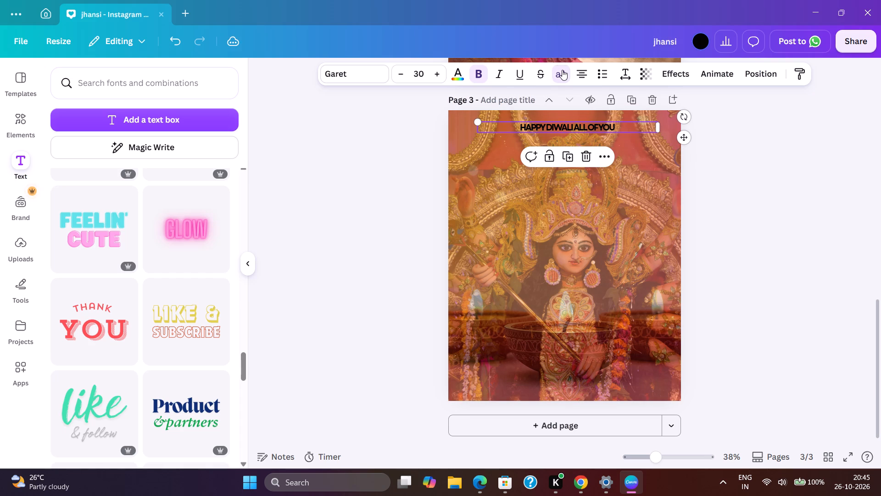
{"action": "left_click", "coordinate": [581, 77]}
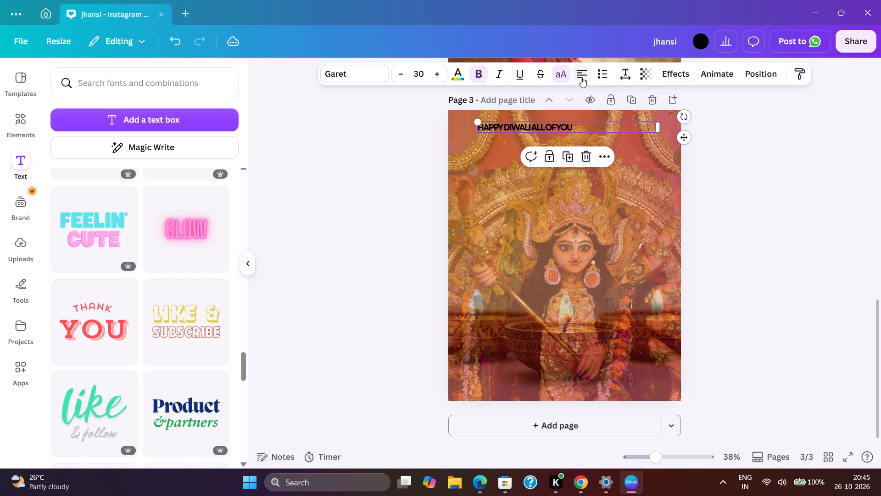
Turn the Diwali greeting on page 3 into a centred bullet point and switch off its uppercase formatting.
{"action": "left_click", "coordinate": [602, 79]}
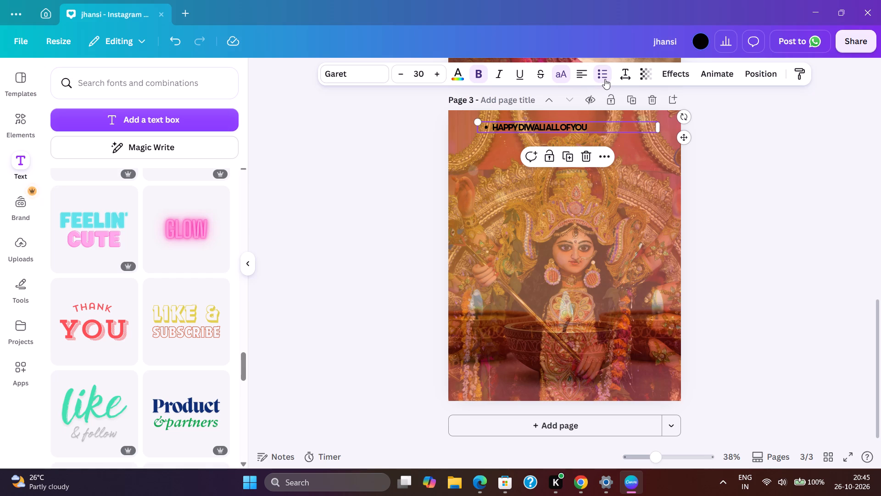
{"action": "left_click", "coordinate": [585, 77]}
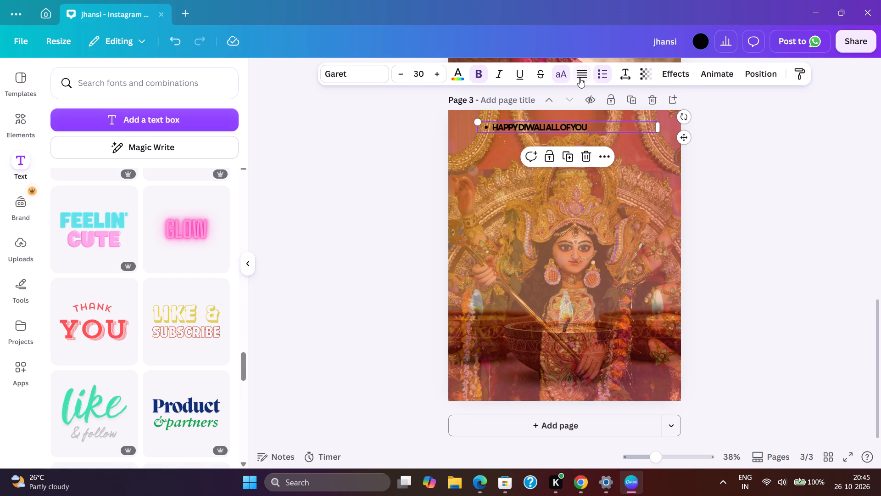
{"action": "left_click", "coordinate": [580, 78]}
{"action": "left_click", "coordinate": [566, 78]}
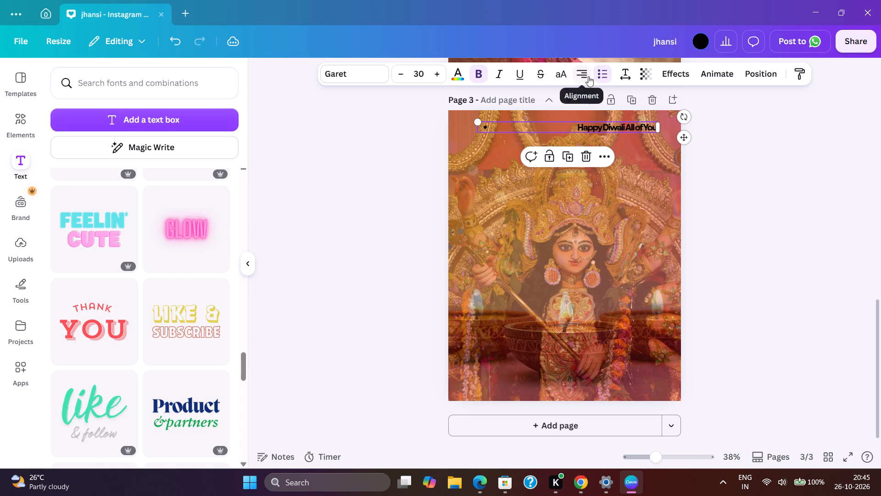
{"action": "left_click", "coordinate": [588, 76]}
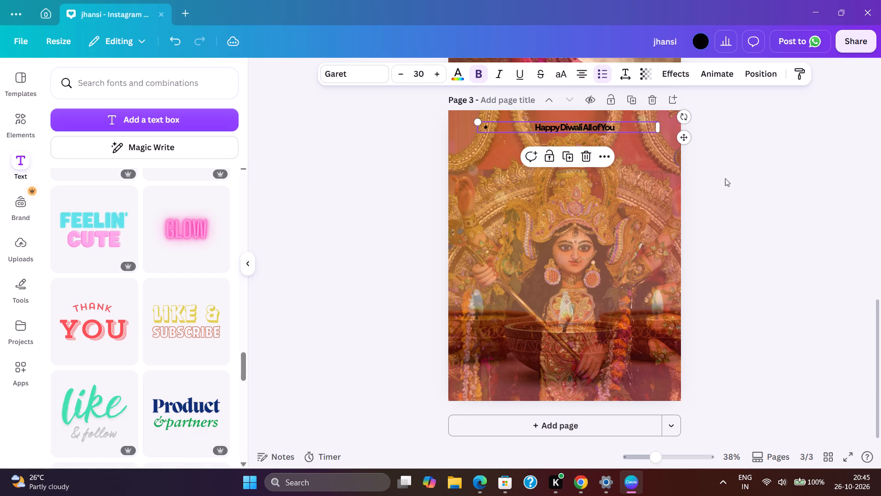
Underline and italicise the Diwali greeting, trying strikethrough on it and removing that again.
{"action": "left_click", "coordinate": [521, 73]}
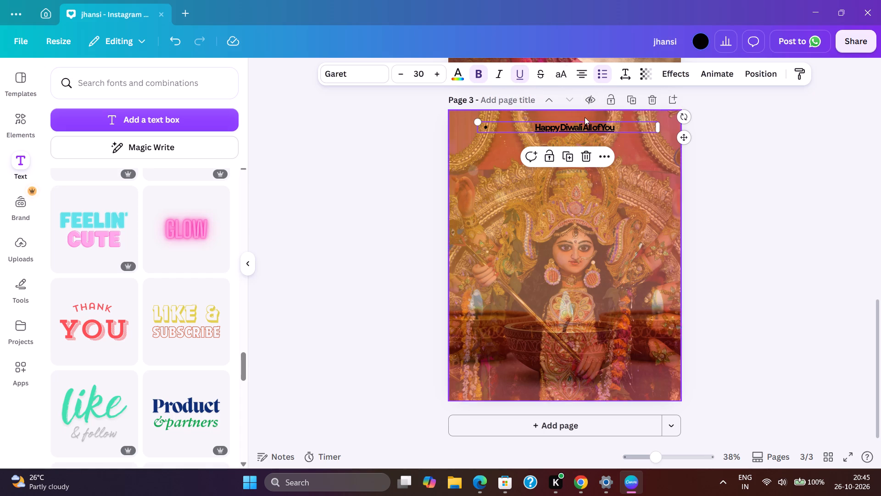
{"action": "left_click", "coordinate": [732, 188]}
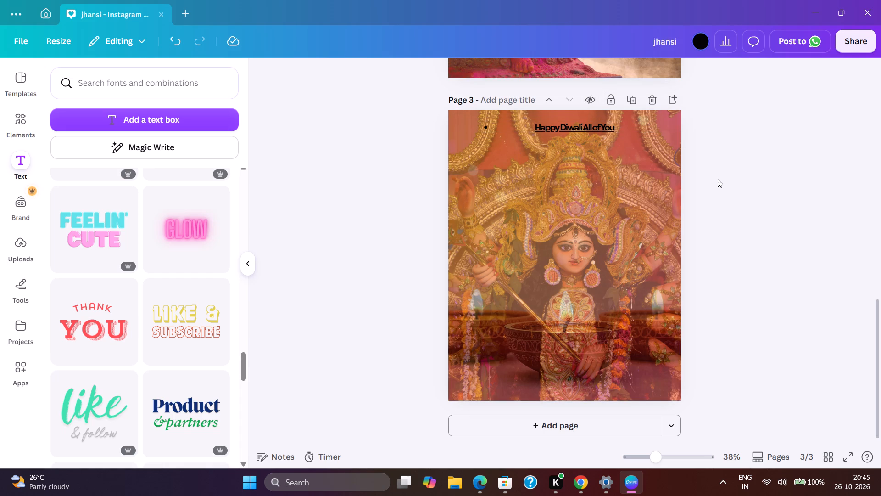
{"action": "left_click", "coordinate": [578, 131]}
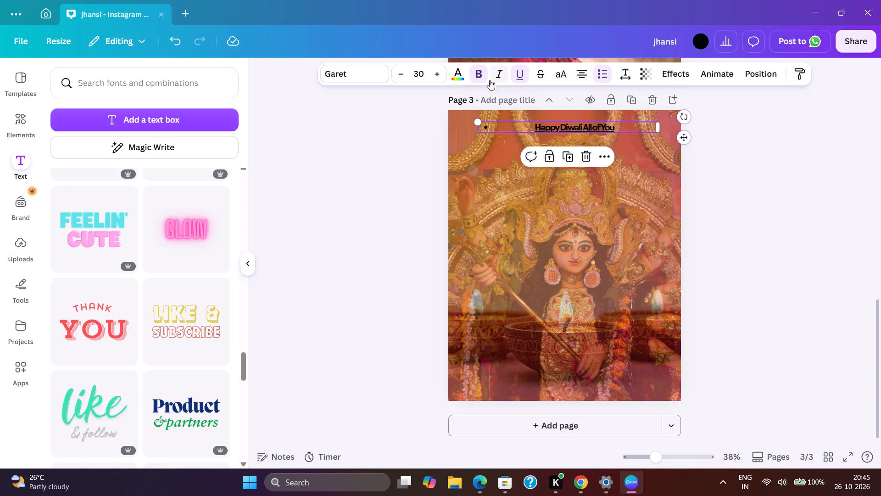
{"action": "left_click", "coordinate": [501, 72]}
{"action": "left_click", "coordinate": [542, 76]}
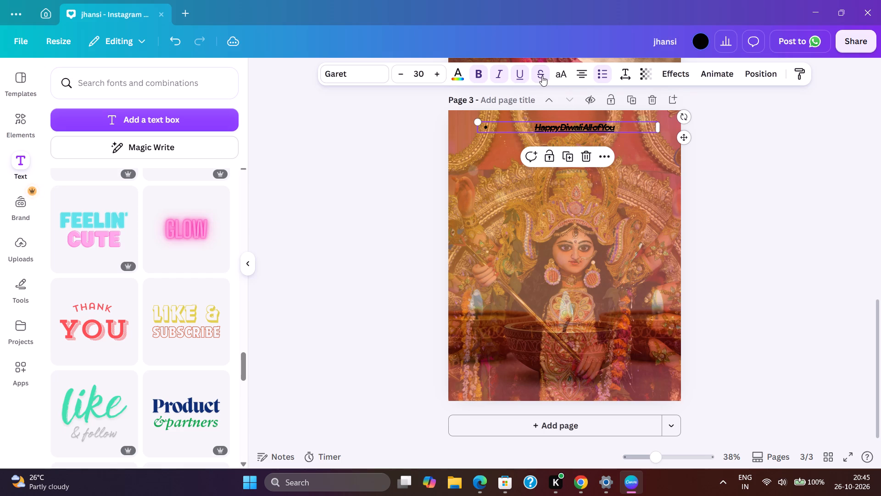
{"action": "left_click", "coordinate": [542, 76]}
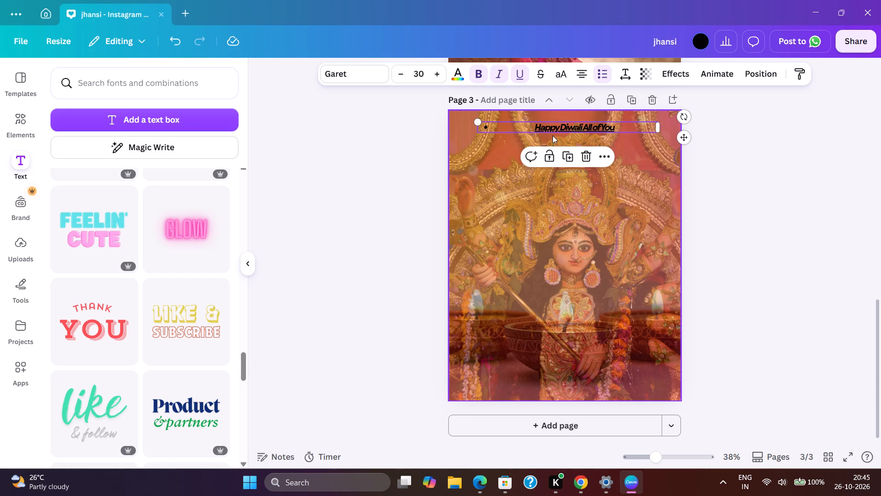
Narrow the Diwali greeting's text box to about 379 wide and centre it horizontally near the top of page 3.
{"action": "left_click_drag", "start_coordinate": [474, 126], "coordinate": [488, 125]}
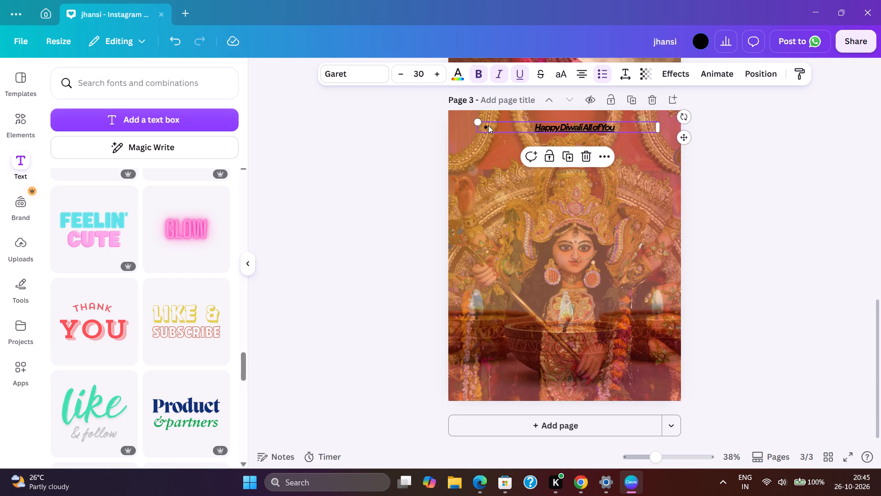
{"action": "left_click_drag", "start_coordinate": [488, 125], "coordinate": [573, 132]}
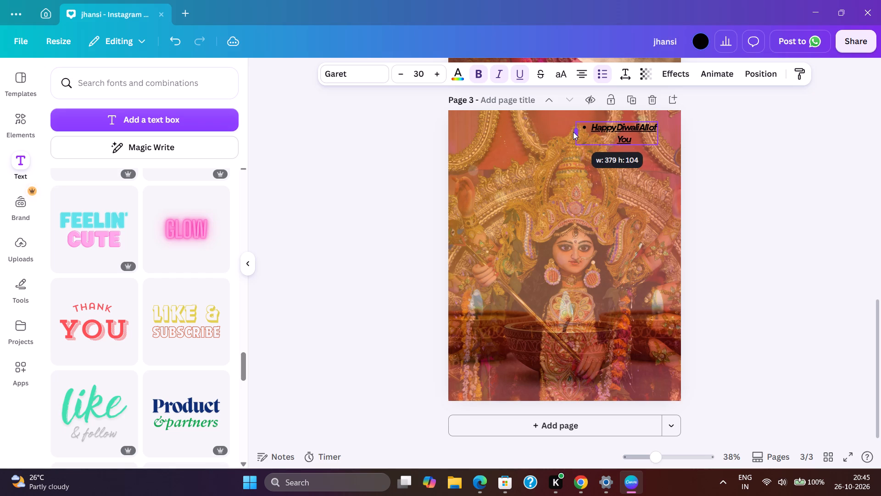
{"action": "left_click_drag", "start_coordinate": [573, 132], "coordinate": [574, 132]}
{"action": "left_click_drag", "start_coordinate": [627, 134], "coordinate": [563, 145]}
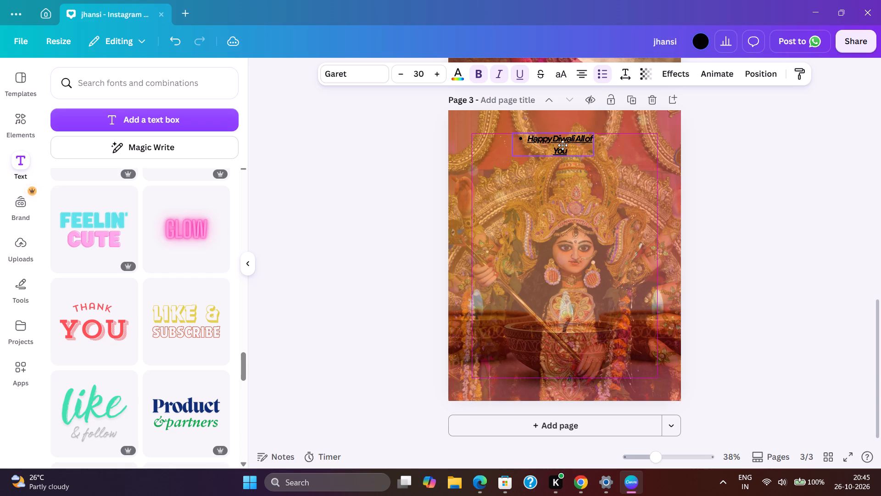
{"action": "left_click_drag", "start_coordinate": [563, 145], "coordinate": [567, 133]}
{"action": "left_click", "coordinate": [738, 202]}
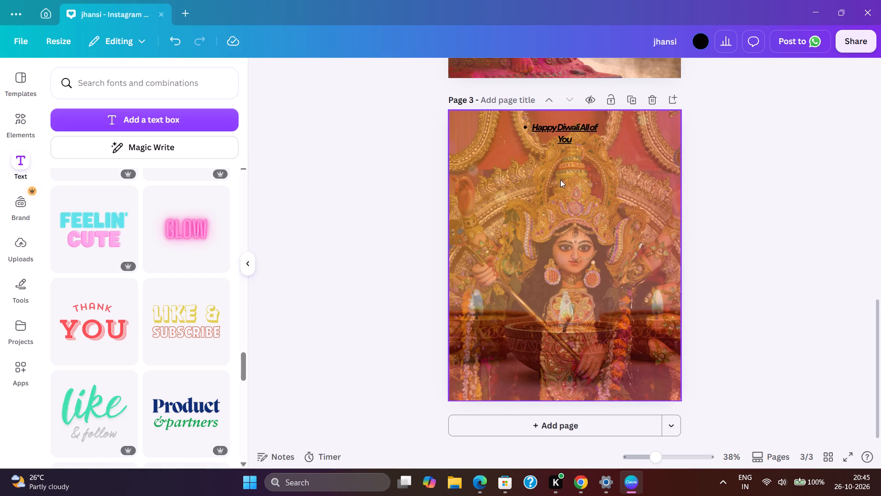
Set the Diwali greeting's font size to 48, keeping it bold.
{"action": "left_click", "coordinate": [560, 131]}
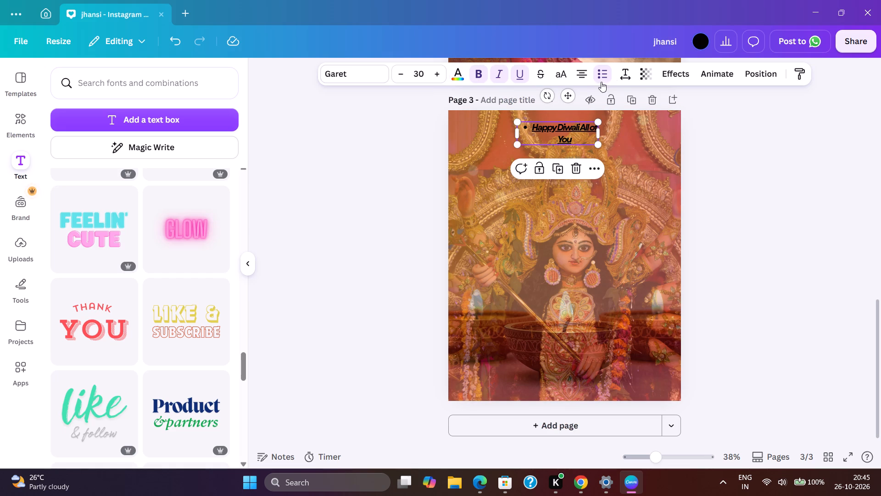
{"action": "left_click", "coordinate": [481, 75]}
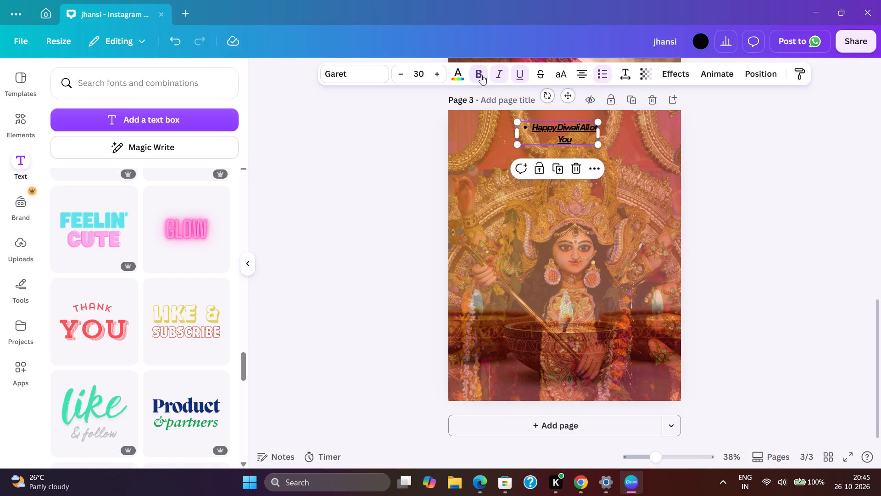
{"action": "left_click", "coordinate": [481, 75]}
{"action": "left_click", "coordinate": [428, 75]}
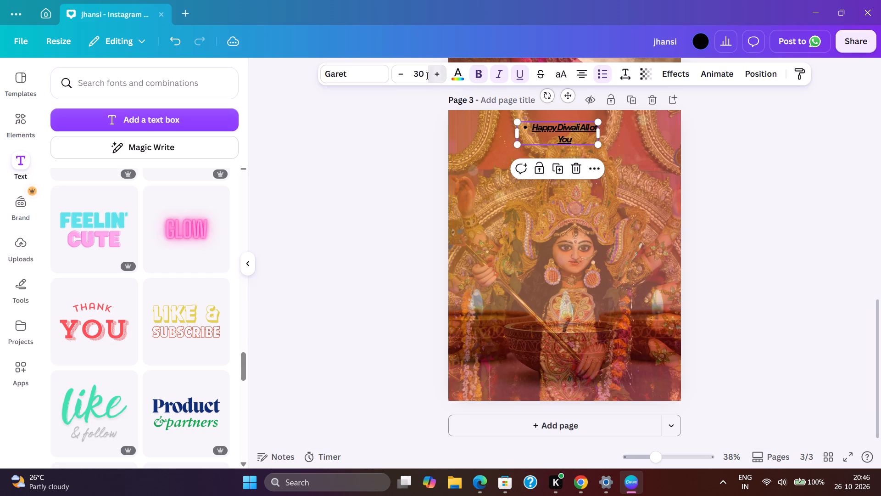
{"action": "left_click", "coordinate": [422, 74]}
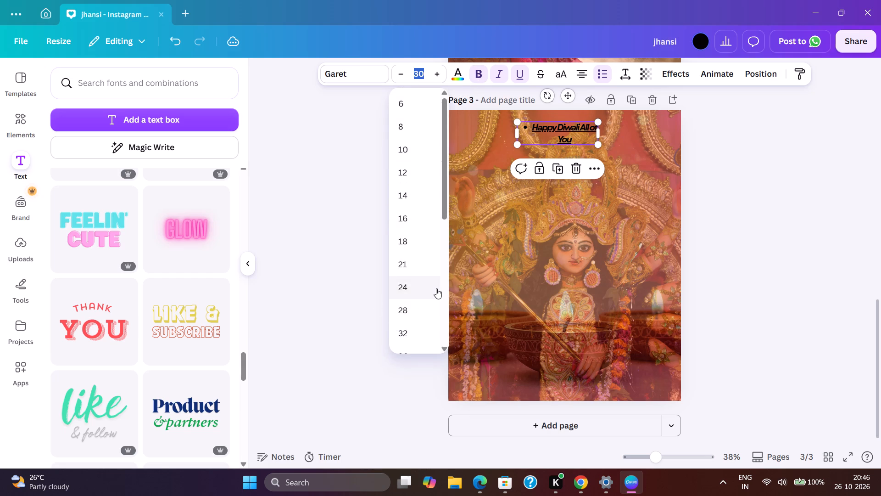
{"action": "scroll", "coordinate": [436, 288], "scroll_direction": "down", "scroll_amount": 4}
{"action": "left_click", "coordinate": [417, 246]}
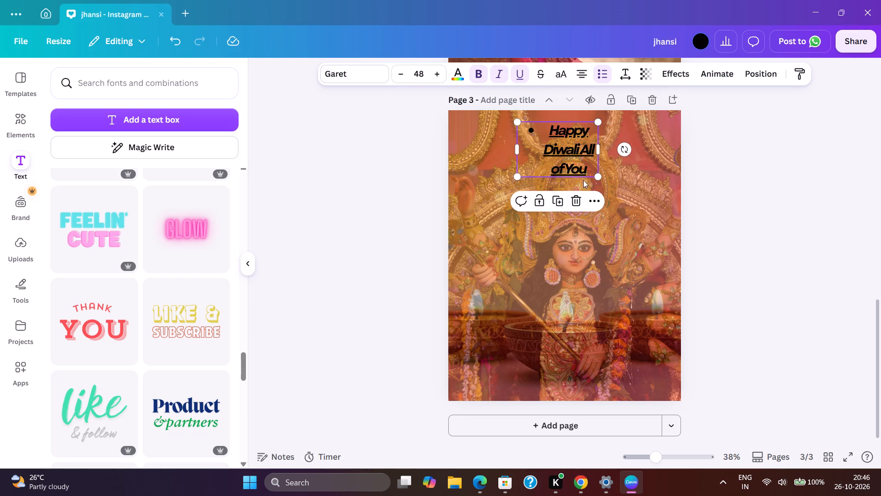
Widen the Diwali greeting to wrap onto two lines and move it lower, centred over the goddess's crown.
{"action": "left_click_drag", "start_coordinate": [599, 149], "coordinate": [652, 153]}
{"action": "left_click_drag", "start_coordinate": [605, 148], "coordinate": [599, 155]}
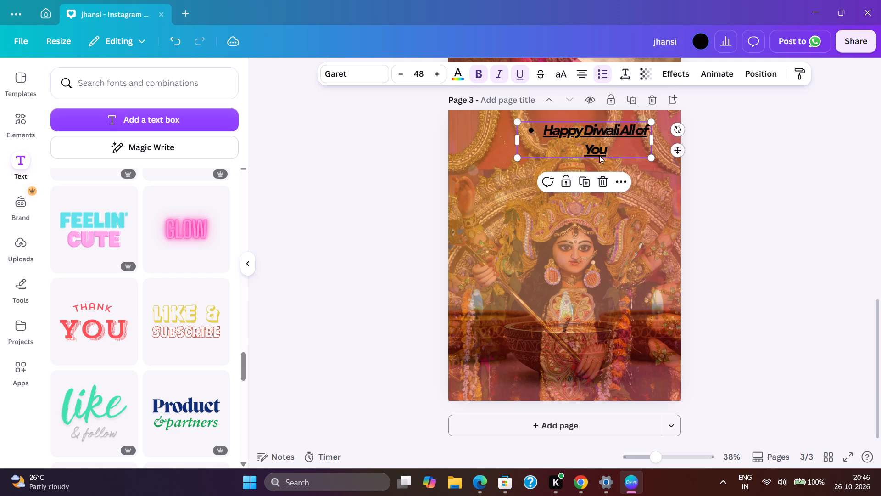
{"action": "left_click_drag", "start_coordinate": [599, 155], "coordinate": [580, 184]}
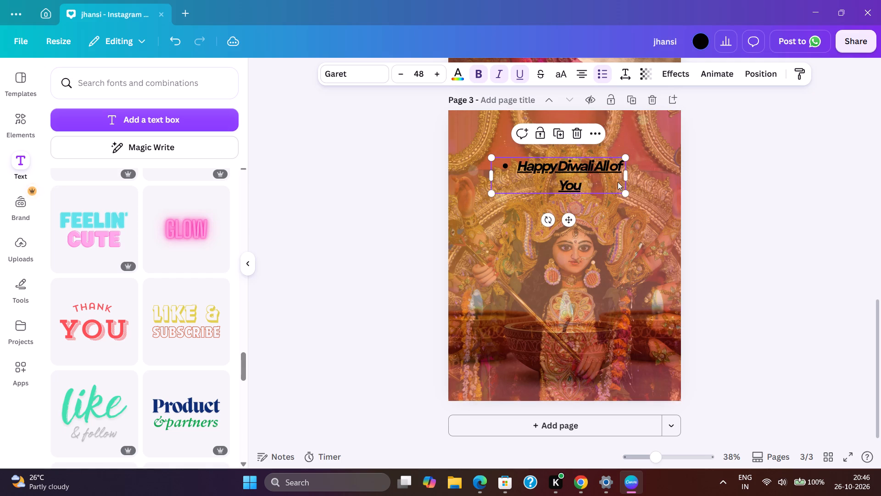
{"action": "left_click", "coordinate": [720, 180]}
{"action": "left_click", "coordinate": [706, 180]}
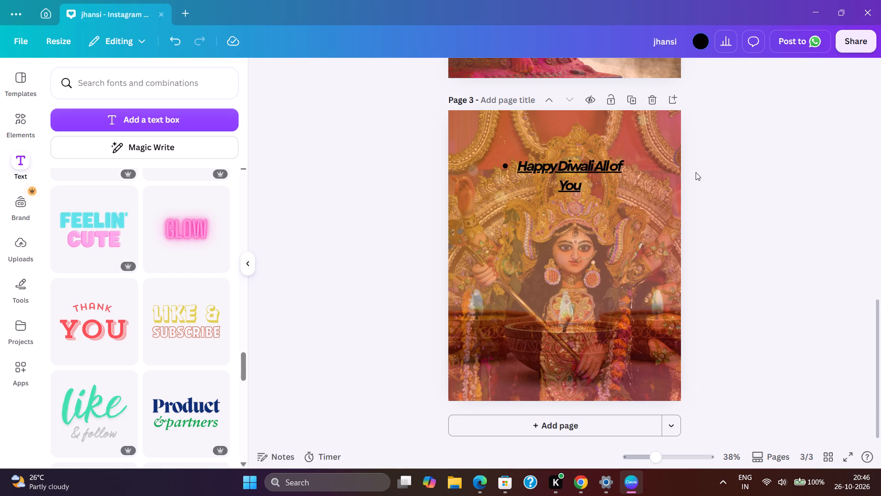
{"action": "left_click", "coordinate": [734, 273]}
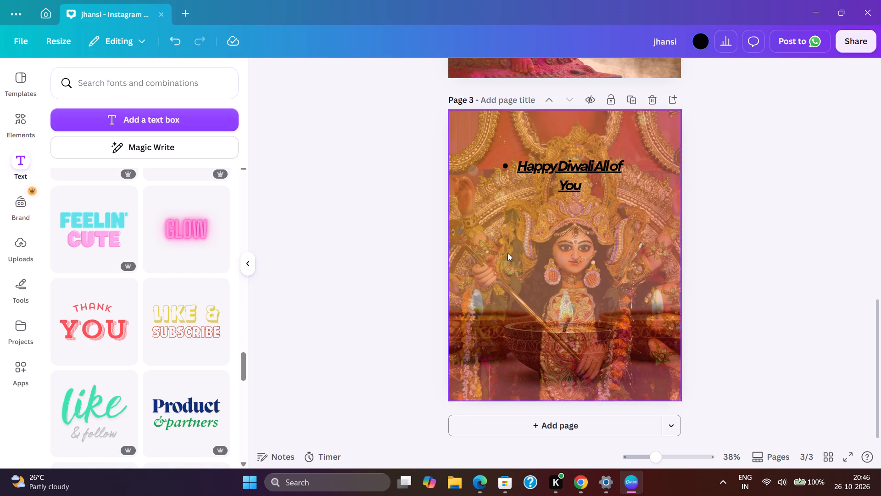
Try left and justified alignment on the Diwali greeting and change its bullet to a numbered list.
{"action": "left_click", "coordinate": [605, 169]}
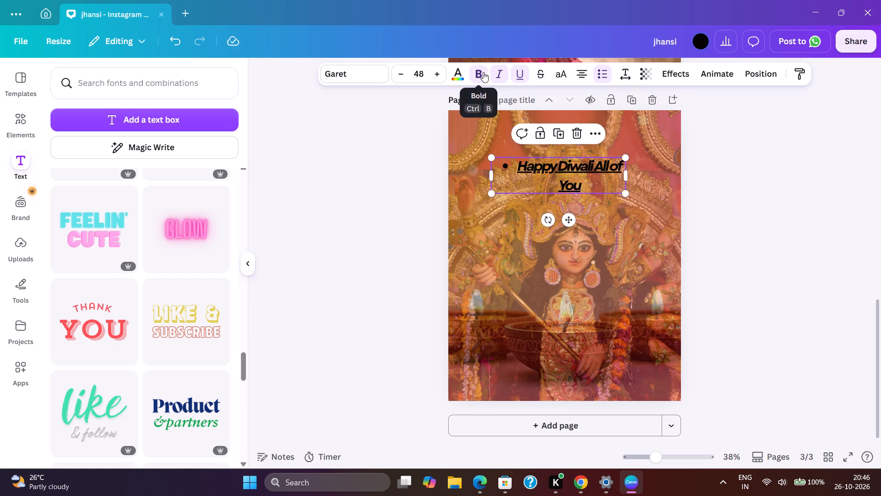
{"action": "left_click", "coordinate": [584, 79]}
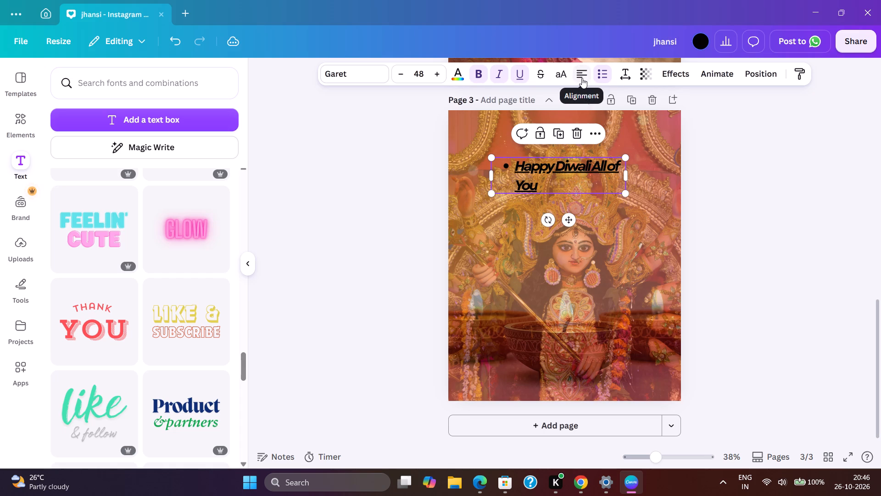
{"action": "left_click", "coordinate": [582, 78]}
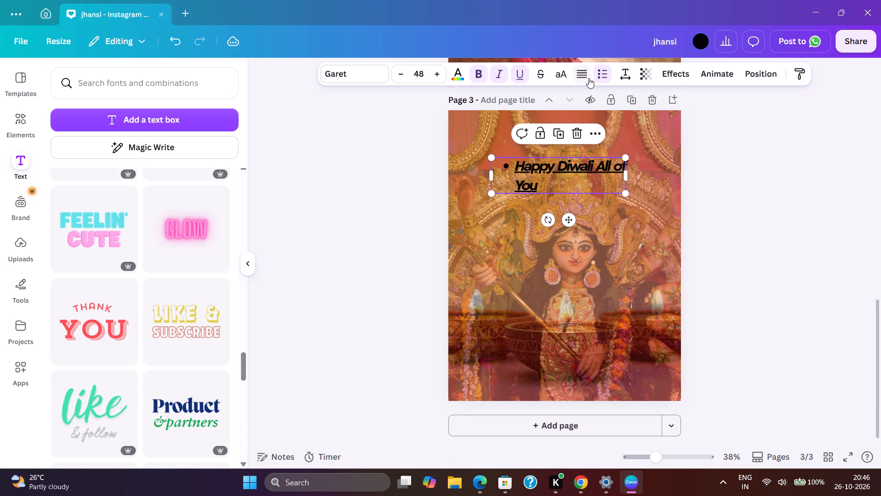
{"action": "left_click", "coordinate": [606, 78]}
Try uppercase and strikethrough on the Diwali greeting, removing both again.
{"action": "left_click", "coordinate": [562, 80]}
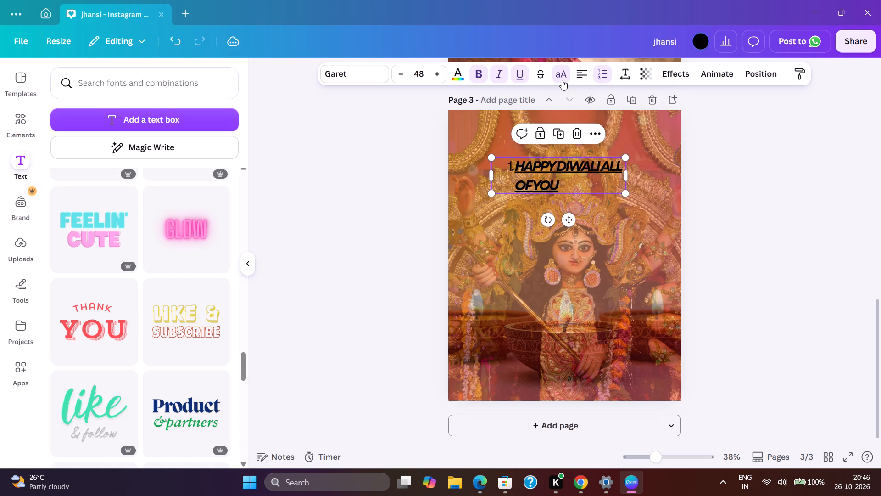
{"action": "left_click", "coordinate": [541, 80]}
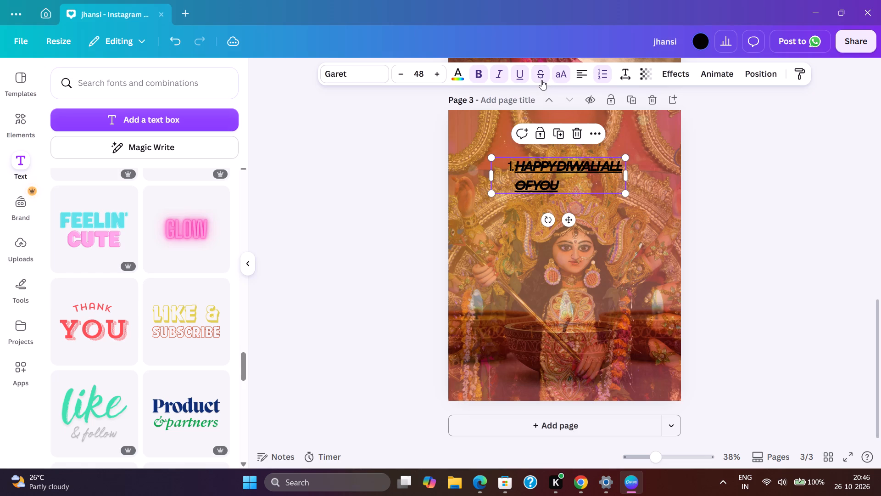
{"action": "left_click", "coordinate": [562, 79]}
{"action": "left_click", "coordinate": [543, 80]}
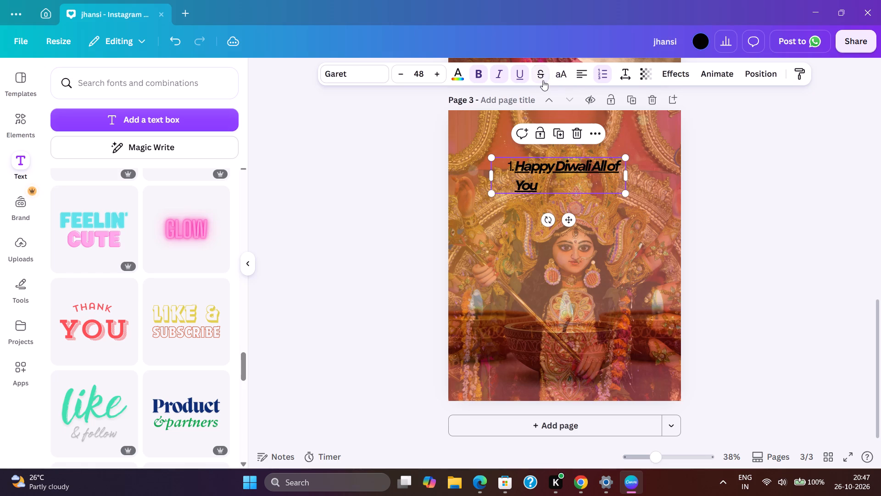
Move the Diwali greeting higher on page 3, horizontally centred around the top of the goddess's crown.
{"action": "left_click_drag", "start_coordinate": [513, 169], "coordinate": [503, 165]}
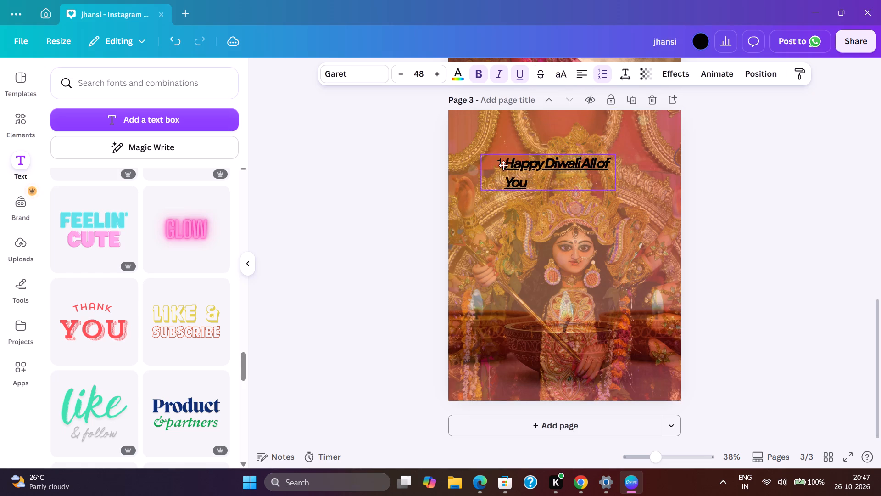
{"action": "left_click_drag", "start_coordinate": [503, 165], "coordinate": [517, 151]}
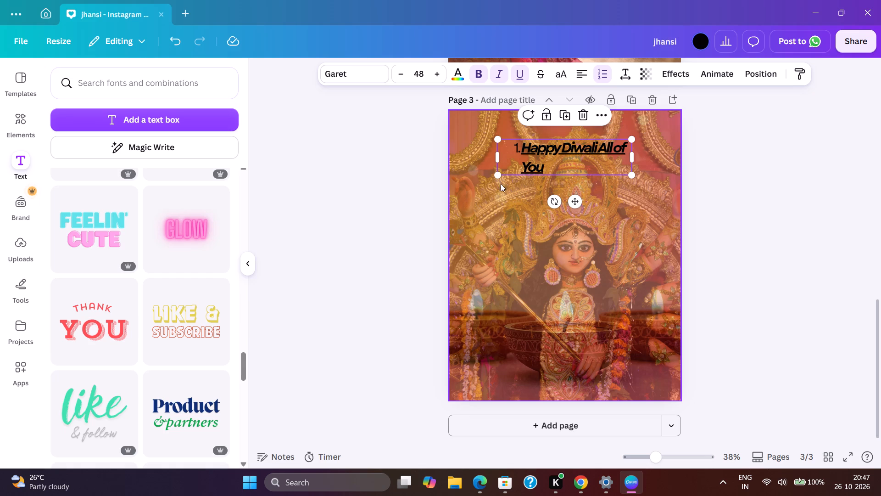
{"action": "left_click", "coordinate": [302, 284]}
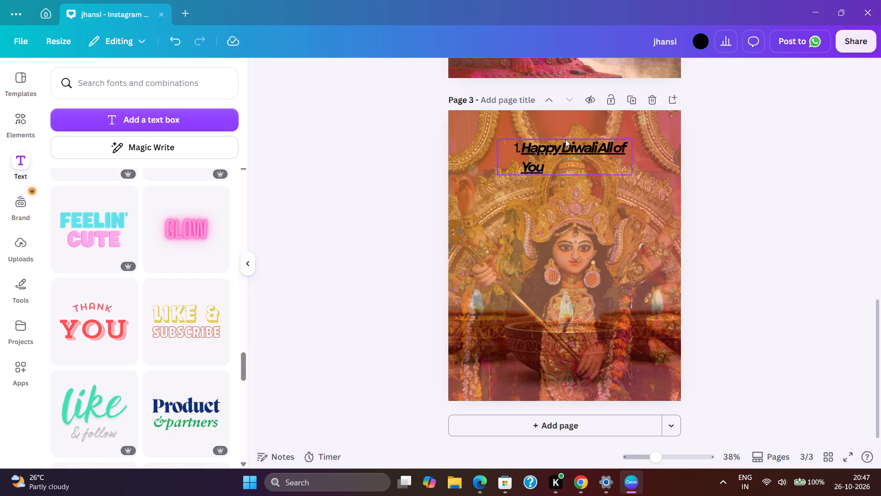
Delete the Diwali greeting's text box from page 3.
{"action": "left_click", "coordinate": [544, 151]}
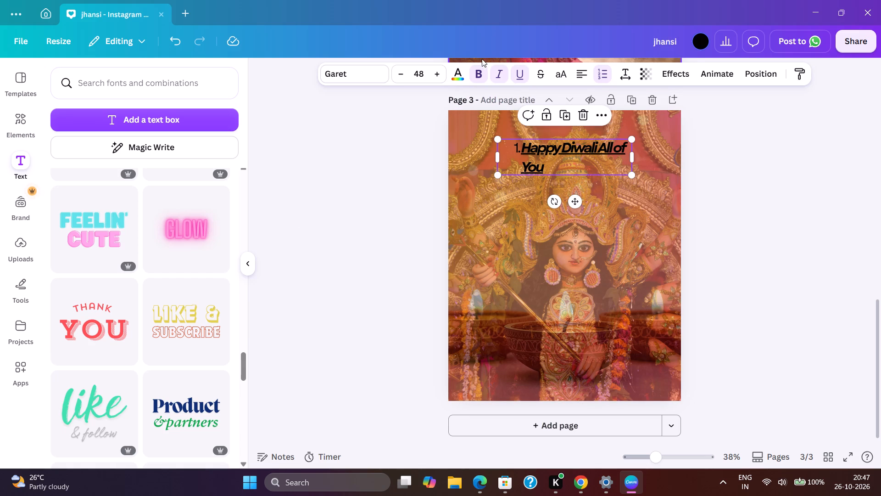
{"action": "left_click", "coordinate": [582, 109]}
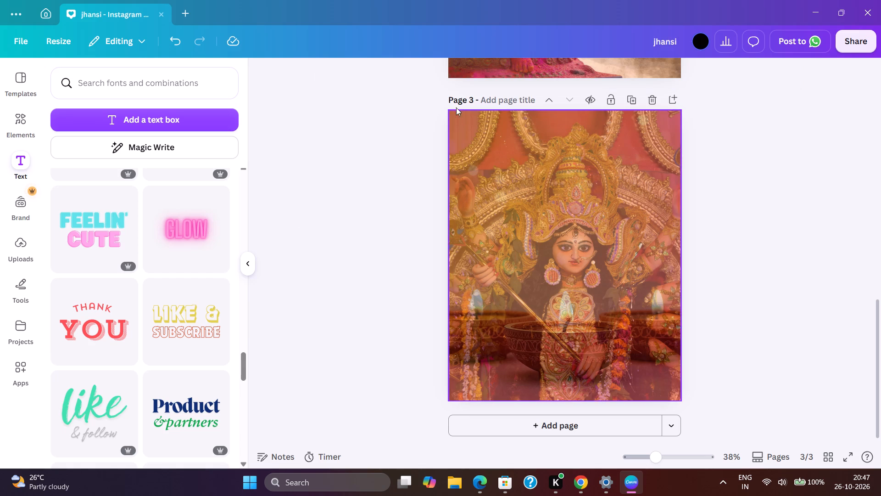
Add a new text box with placeholder paragraph text to page 3.
{"action": "left_click", "coordinate": [166, 125]}
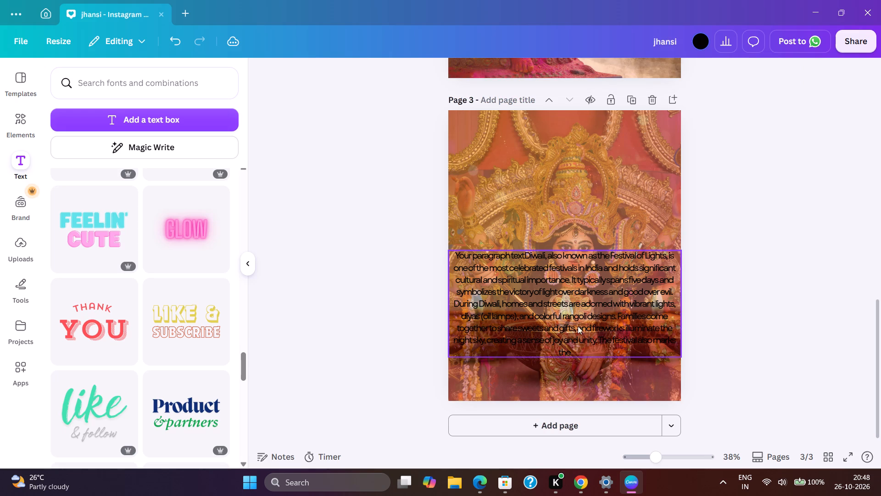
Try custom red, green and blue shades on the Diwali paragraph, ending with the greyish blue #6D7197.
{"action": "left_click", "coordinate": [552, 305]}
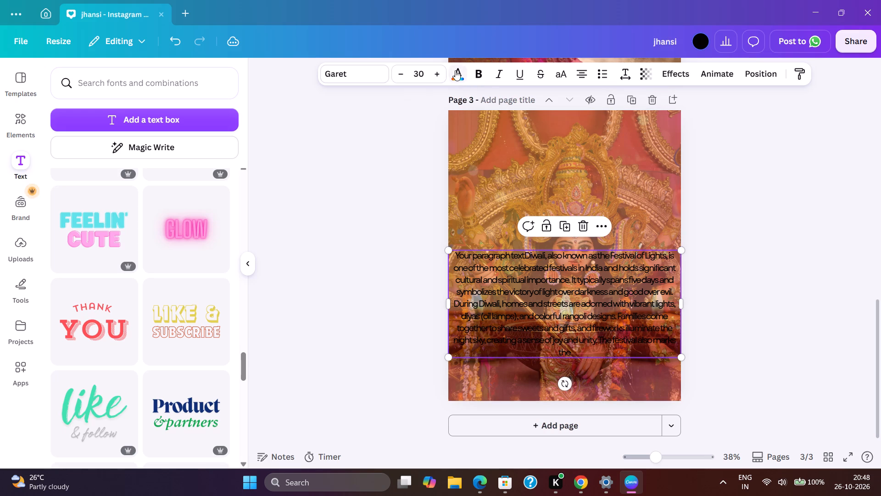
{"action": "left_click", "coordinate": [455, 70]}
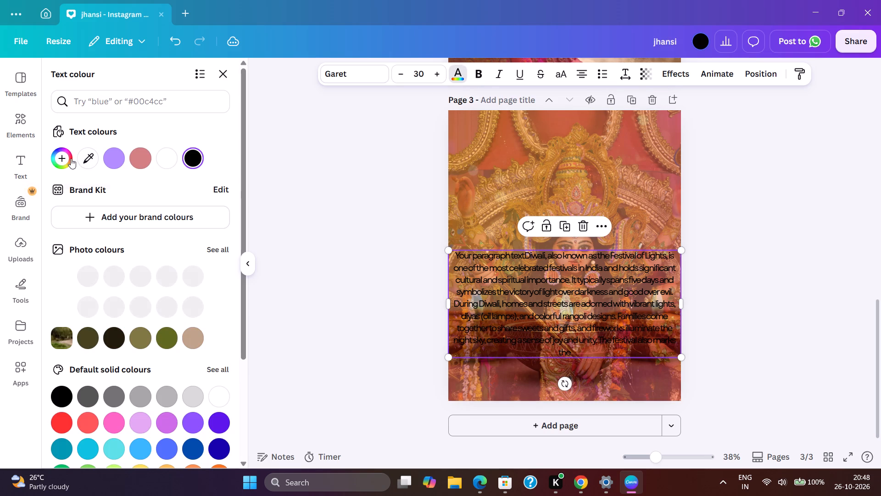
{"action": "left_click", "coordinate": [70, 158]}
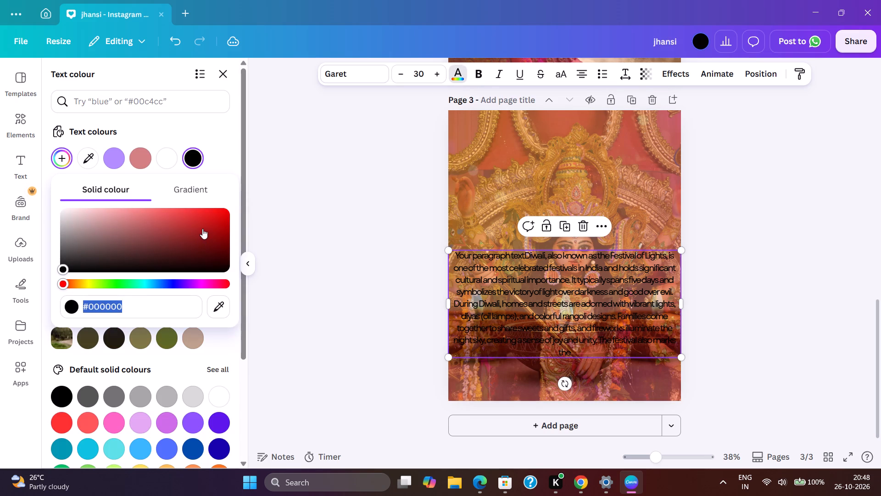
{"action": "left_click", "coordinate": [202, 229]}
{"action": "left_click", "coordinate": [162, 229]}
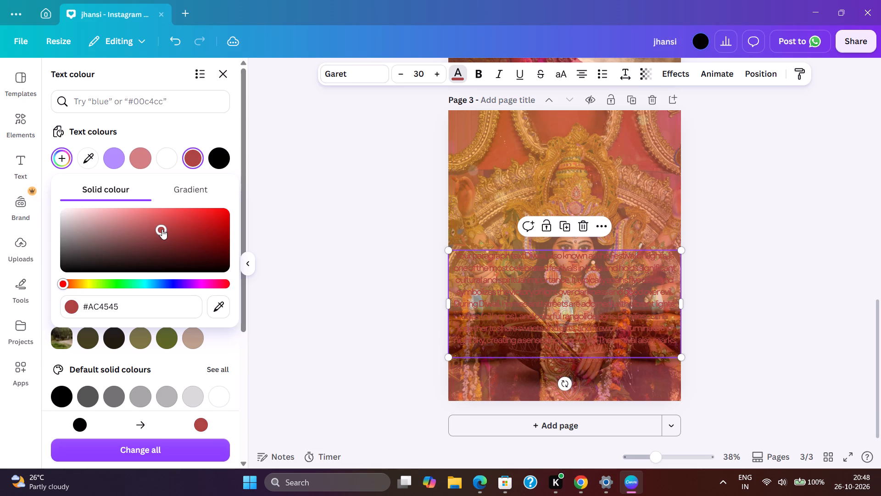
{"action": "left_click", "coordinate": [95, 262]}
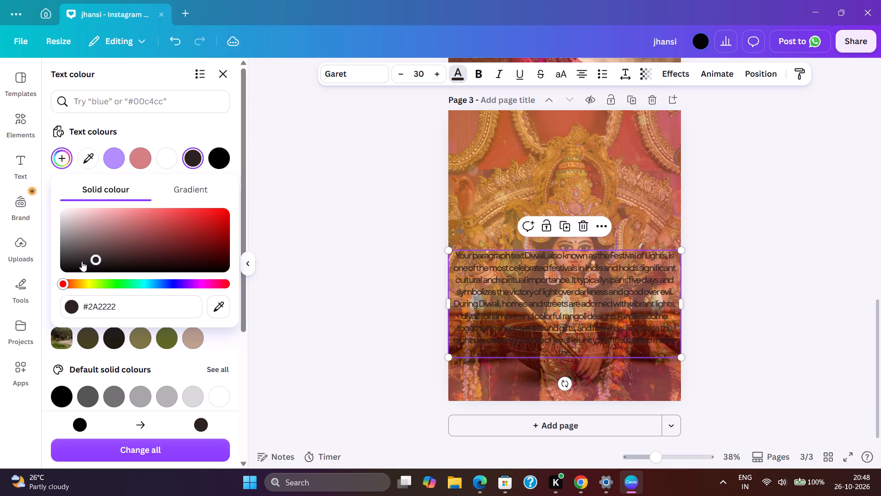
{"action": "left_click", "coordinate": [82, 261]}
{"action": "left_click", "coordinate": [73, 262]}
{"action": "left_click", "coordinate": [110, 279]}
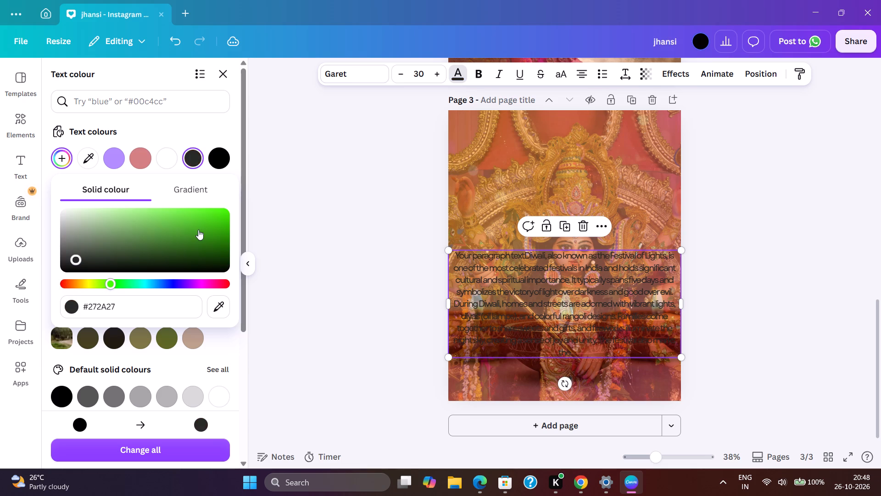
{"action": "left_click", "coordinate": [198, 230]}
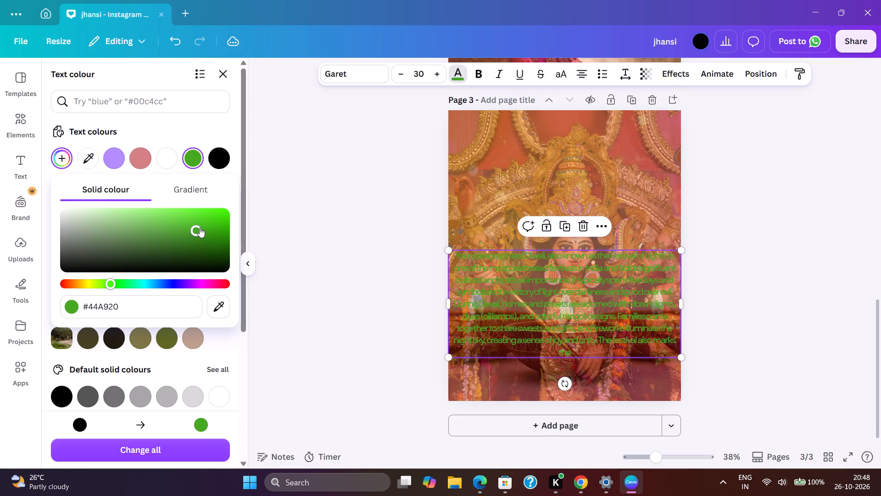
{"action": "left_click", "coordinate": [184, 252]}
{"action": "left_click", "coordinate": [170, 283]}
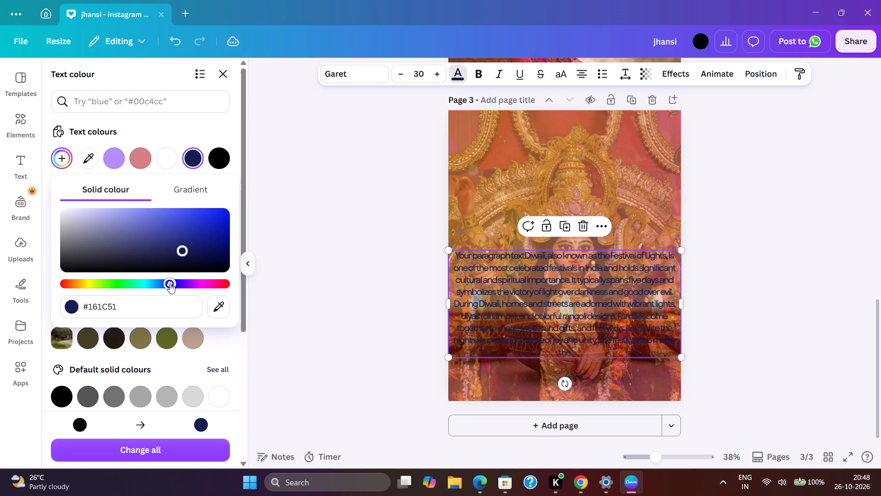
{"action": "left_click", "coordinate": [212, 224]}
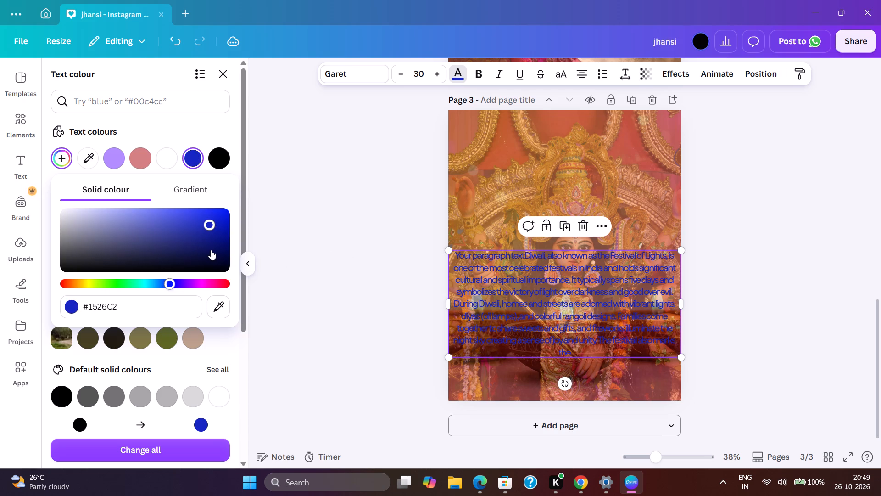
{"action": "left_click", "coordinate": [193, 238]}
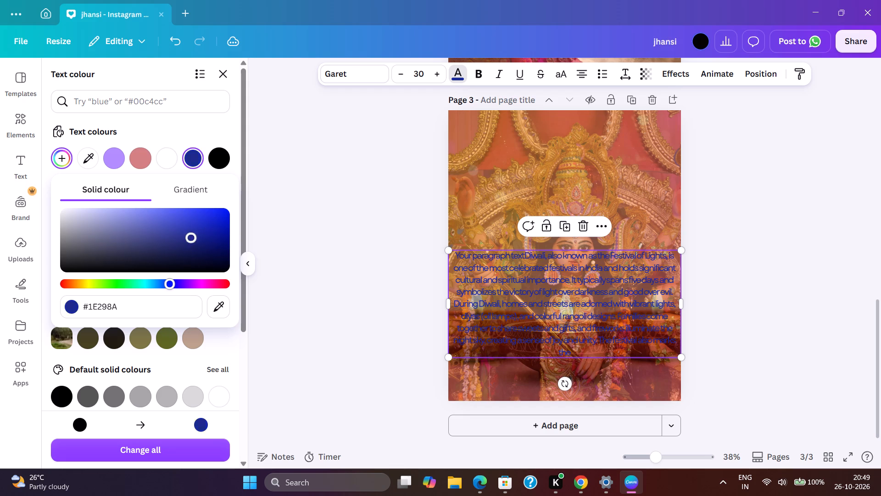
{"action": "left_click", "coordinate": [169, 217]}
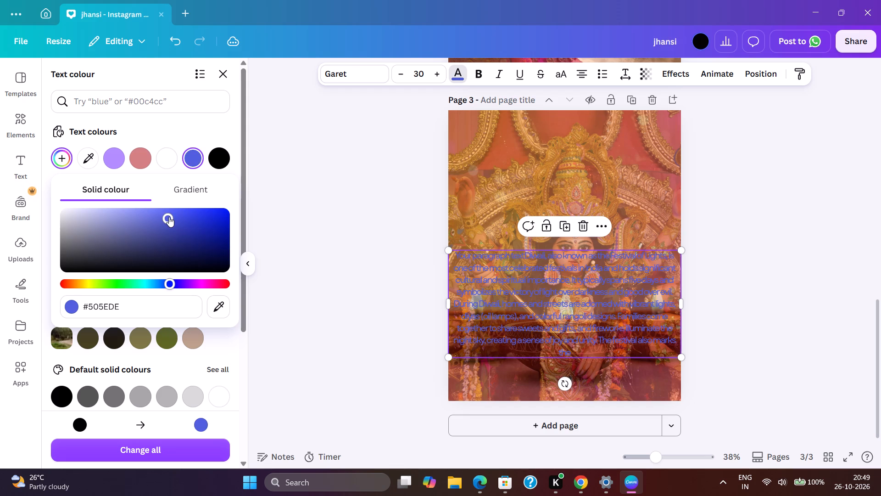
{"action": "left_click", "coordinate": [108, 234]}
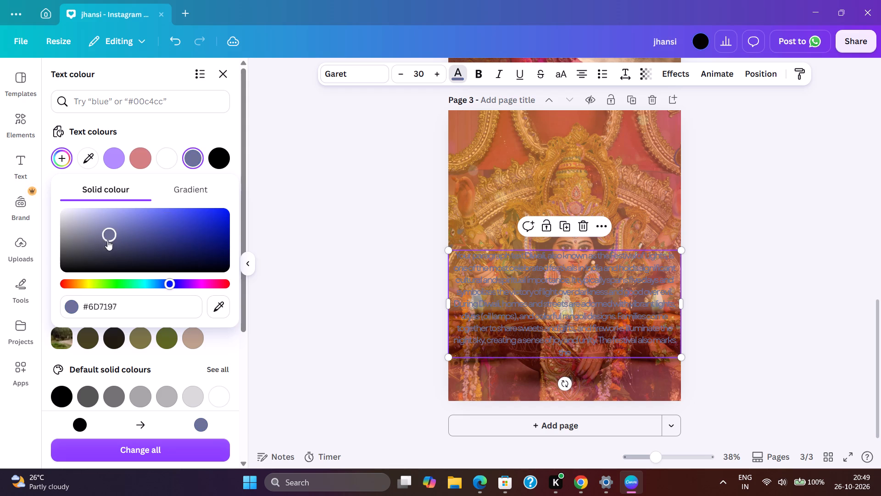
Set the Diwali paragraph's colour to the near-black brown from the greenery photo's colours.
{"action": "left_click", "coordinate": [114, 344]}
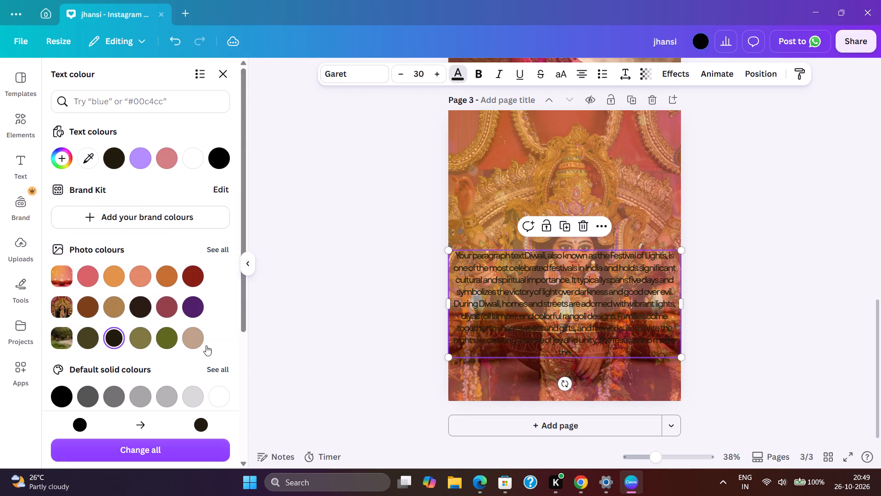
Move the Diwali paragraph down to the bottom edge of page 3, keeping it horizontally centred.
{"action": "left_click_drag", "start_coordinate": [568, 298], "coordinate": [567, 314]}
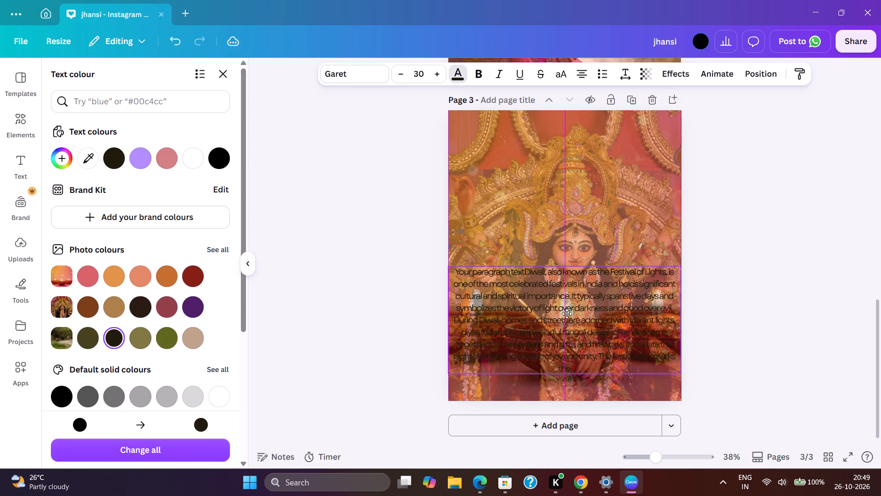
{"action": "left_click_drag", "start_coordinate": [567, 314], "coordinate": [564, 340]}
{"action": "left_click", "coordinate": [736, 333]}
{"action": "left_click", "coordinate": [733, 333]}
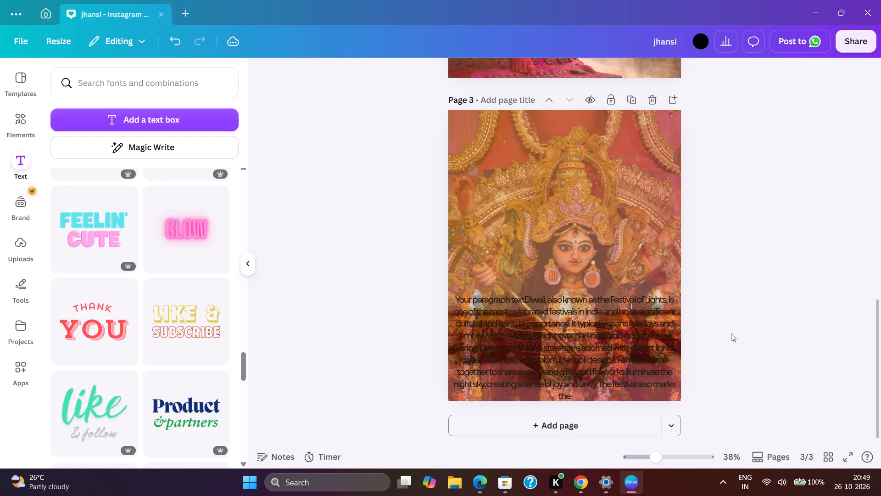
Set the transparency of the goddess image on page 3 to 18.
{"action": "left_click", "coordinate": [562, 239]}
{"action": "left_click", "coordinate": [669, 73]}
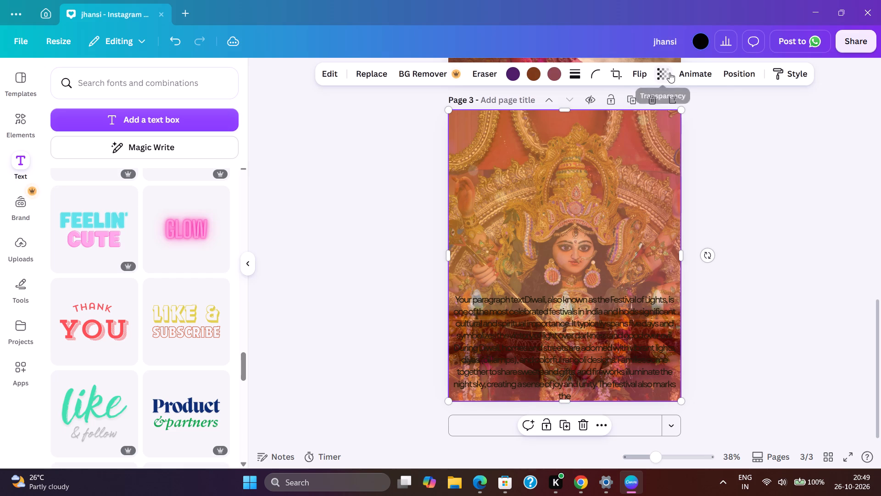
{"action": "left_click", "coordinate": [633, 126]}
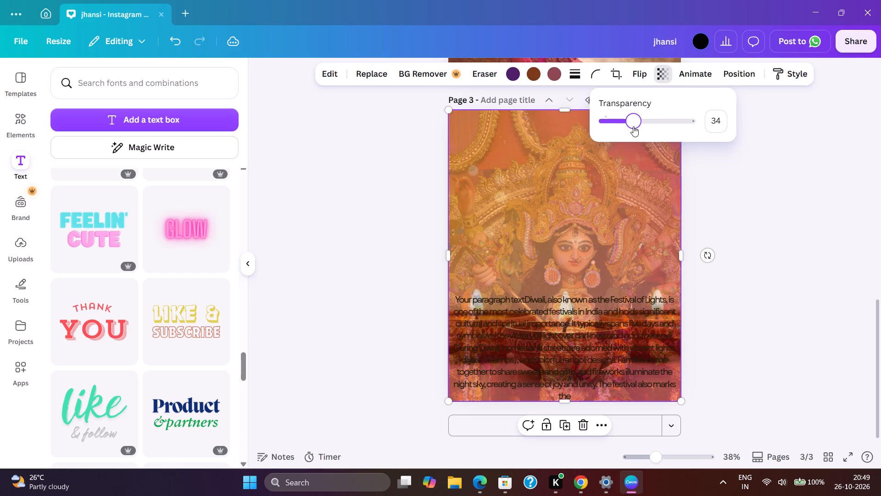
{"action": "left_click", "coordinate": [619, 125]}
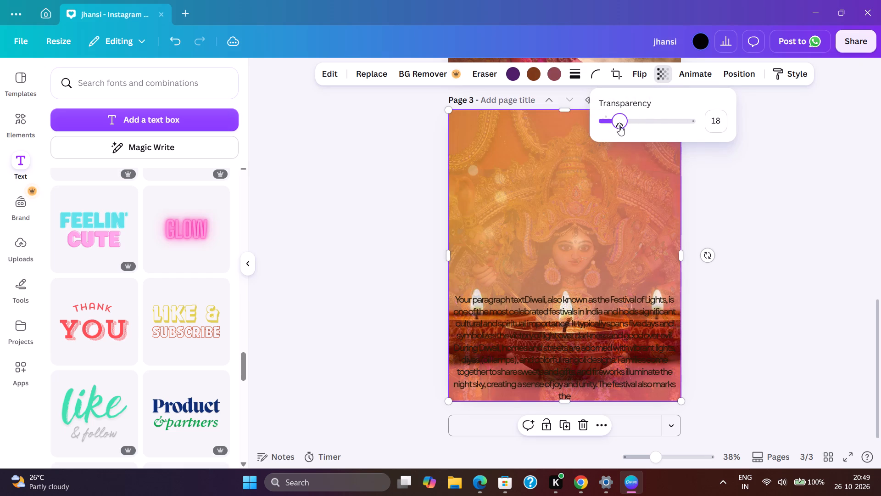
{"action": "left_click", "coordinate": [765, 299]}
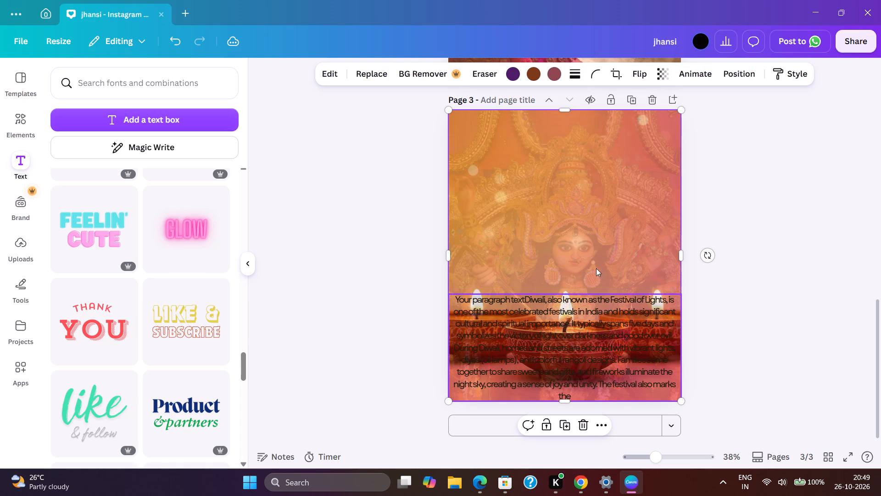
{"action": "left_click", "coordinate": [603, 256]}
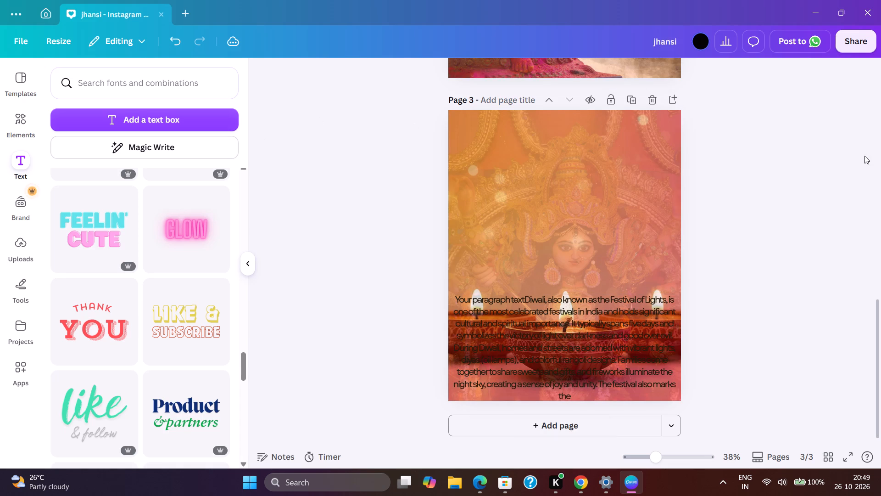
Try different stacking positions for the goddess image on page 3, ending with it in front of everything else.
{"action": "left_click", "coordinate": [601, 217]}
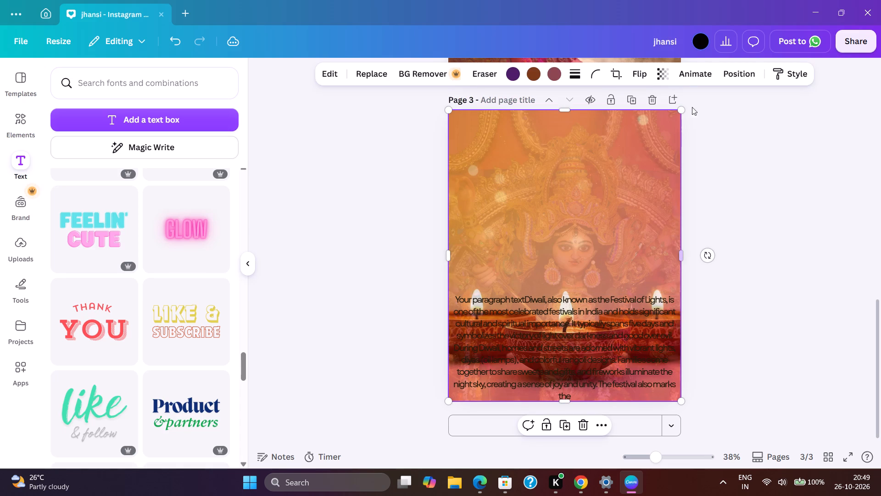
{"action": "left_click", "coordinate": [734, 75]}
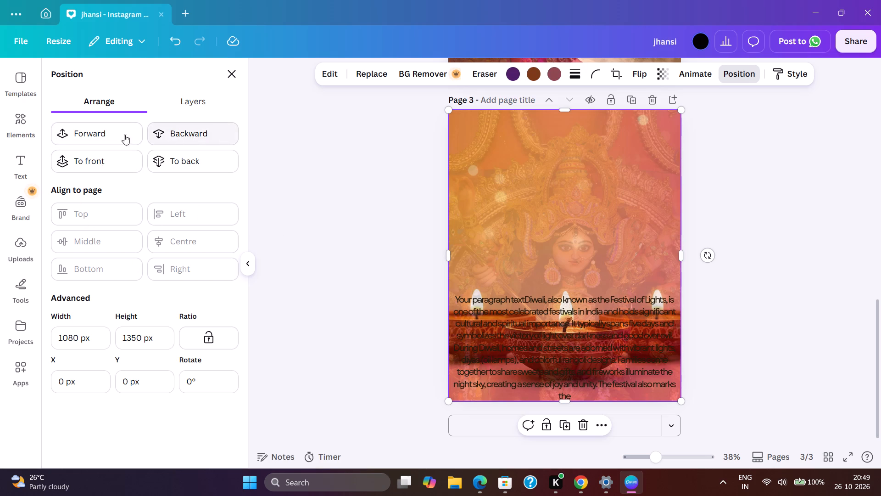
{"action": "left_click", "coordinate": [107, 135]}
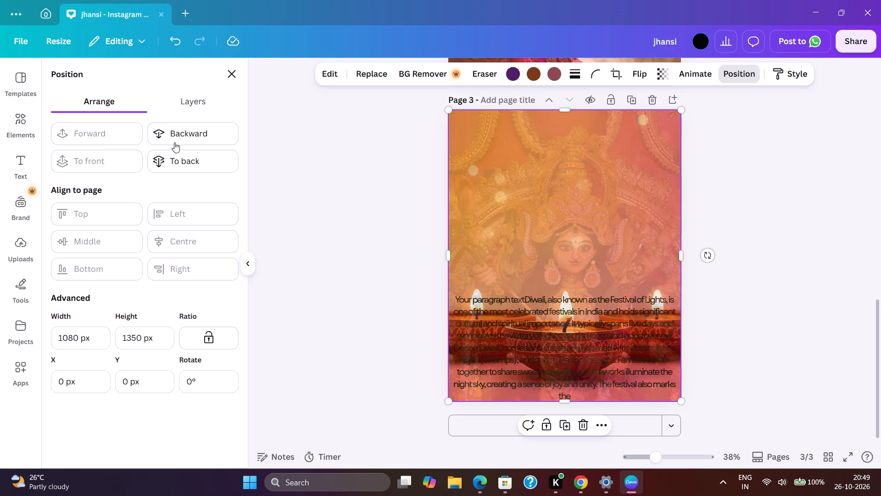
{"action": "left_click", "coordinate": [188, 139]}
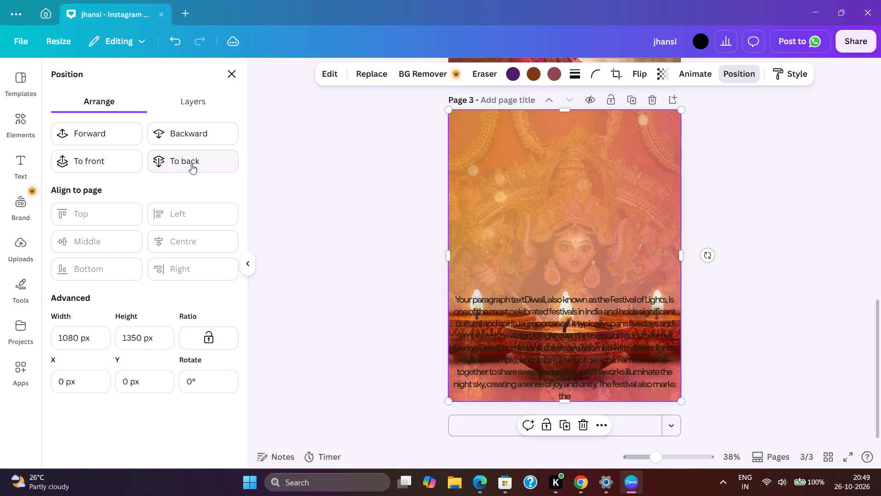
{"action": "left_click", "coordinate": [191, 164]}
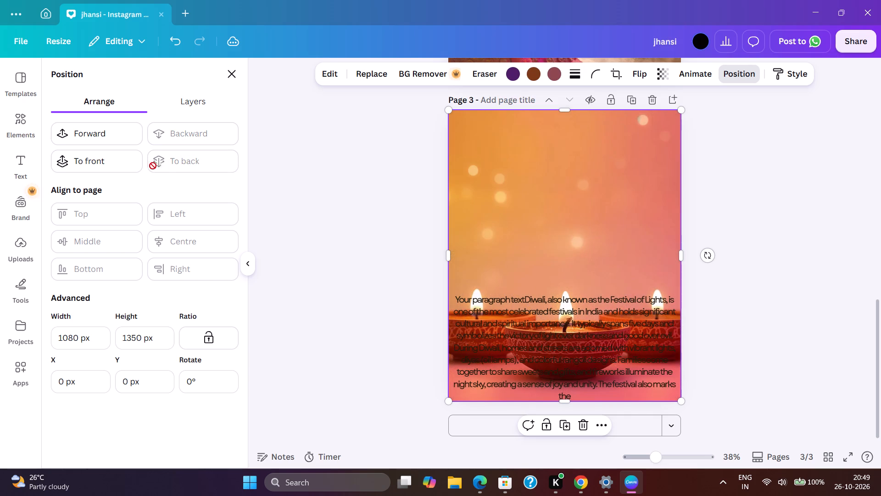
{"action": "left_click", "coordinate": [108, 168]}
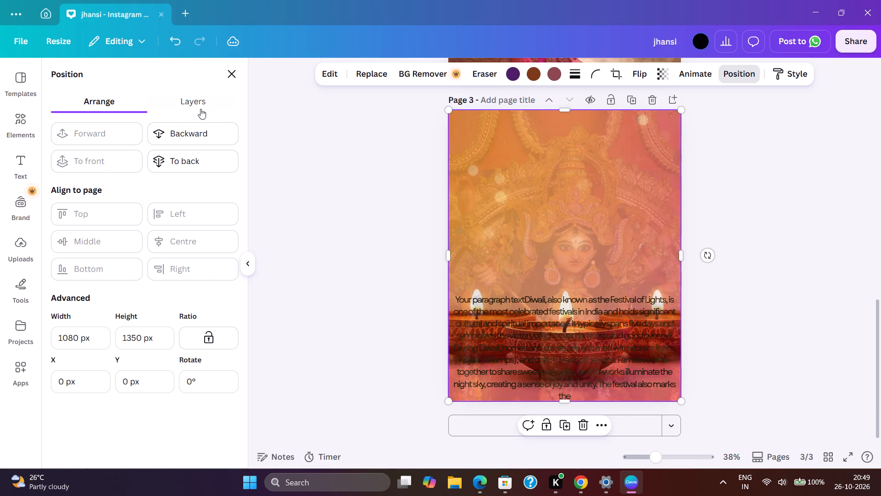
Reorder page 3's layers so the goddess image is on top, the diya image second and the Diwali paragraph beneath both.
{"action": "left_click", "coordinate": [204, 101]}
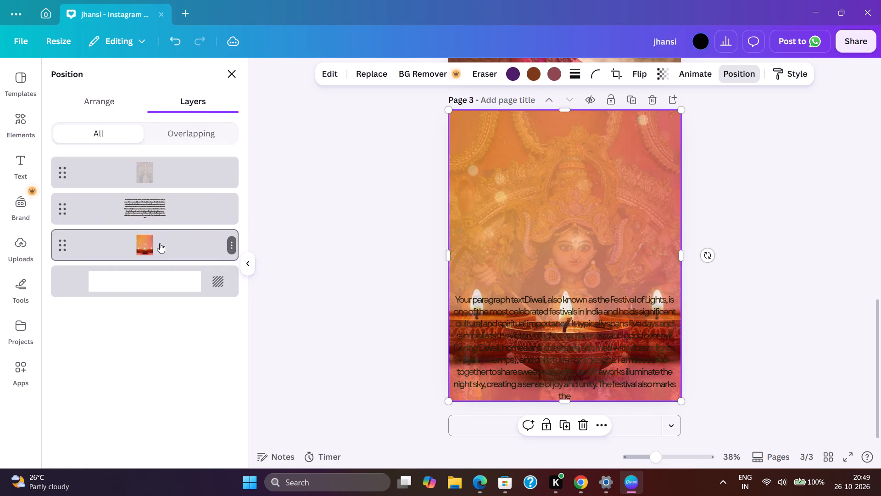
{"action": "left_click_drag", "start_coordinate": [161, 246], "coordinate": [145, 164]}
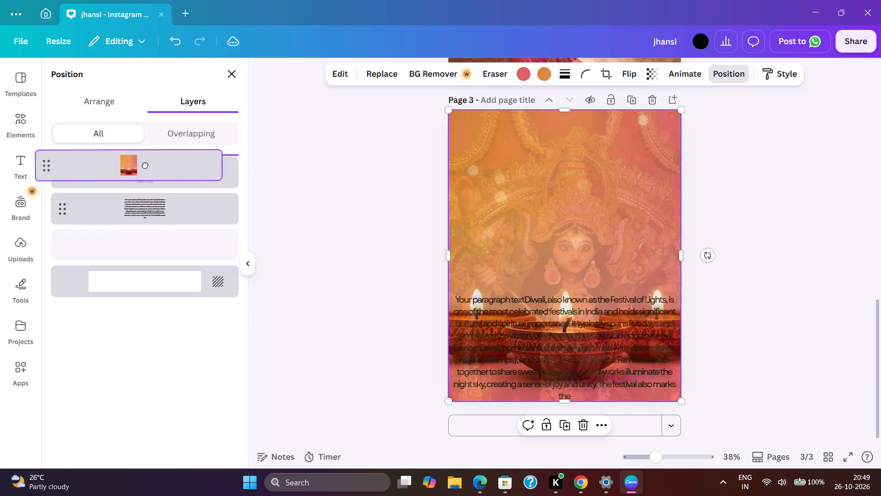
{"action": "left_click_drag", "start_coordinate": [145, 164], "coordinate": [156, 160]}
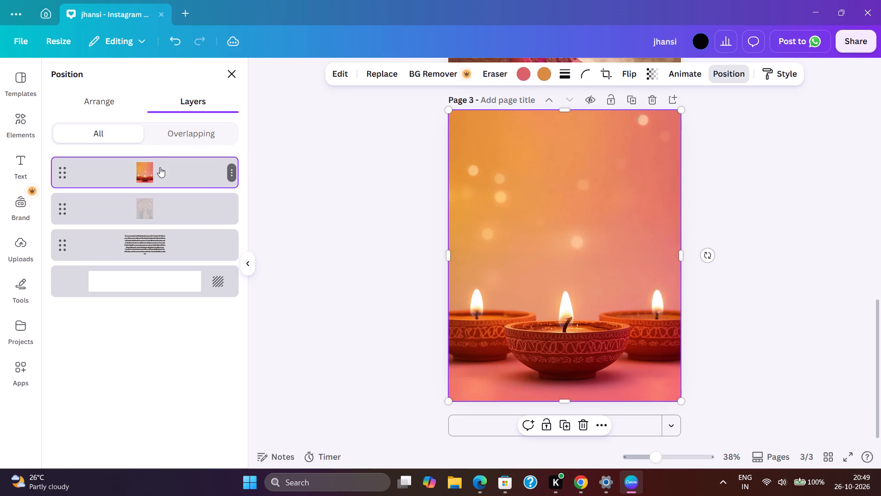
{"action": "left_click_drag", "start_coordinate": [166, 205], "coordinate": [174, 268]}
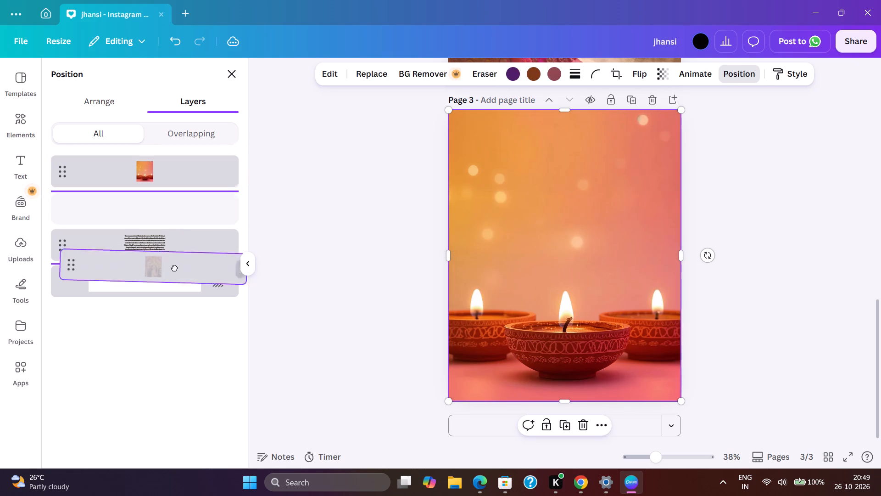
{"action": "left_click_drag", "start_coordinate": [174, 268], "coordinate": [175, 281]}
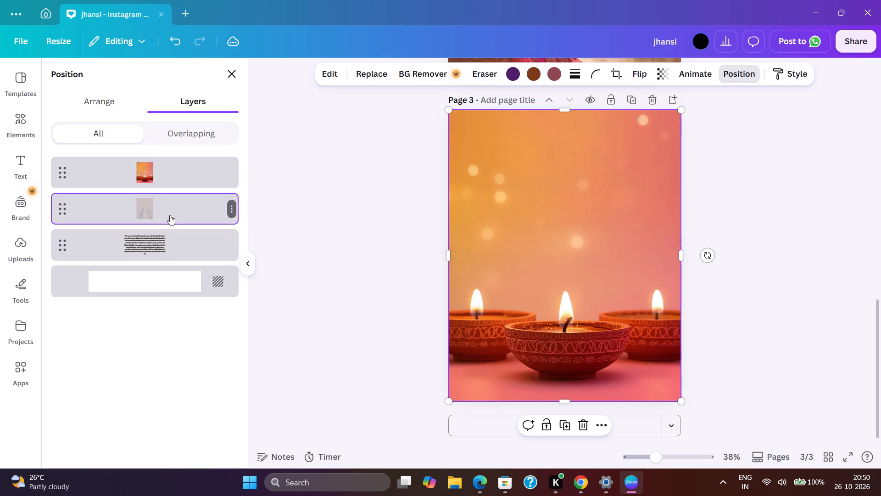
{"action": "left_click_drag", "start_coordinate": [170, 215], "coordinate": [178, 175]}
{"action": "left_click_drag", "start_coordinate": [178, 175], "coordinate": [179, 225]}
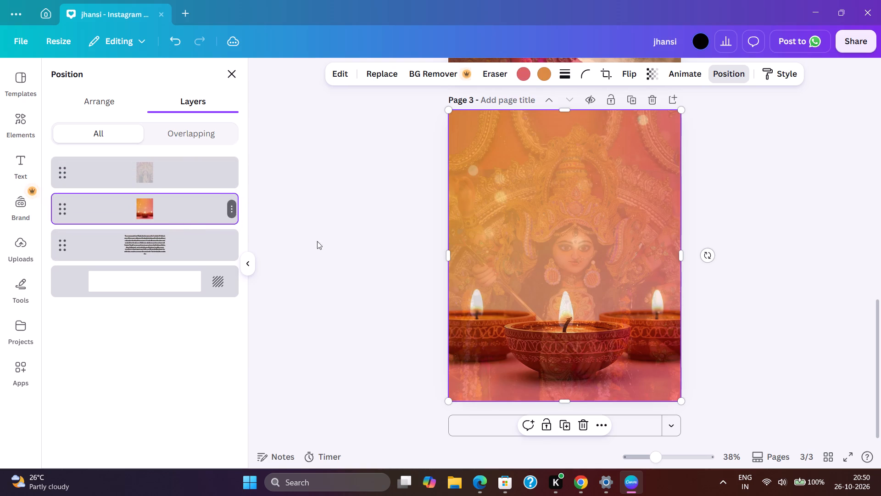
Set the transparency of the goddess image on page 3 to 45.
{"action": "left_click", "coordinate": [590, 181]}
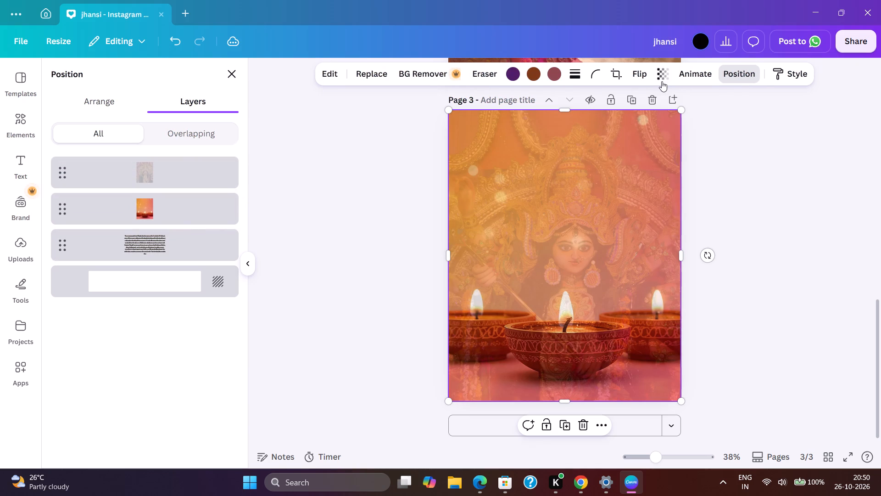
{"action": "left_click", "coordinate": [663, 79]}
{"action": "left_click", "coordinate": [642, 120]}
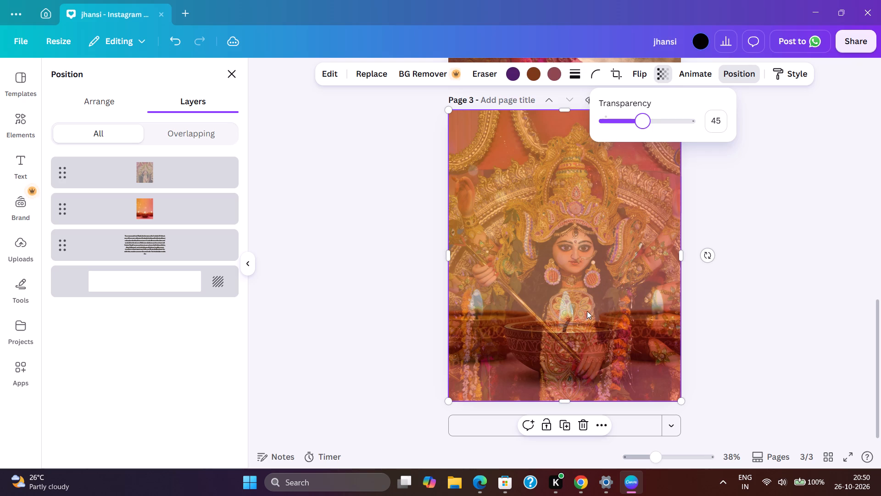
{"action": "left_click", "coordinate": [739, 326]}
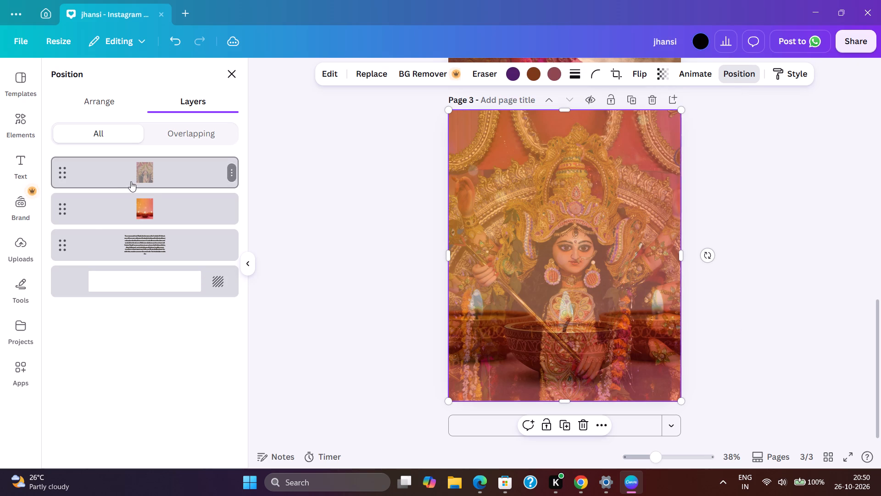
Reorder page 3's layers so the Diwali paragraph sits between the goddess image and the diya image.
{"action": "left_click_drag", "start_coordinate": [146, 256], "coordinate": [157, 211]}
{"action": "left_click_drag", "start_coordinate": [155, 204], "coordinate": [149, 258]}
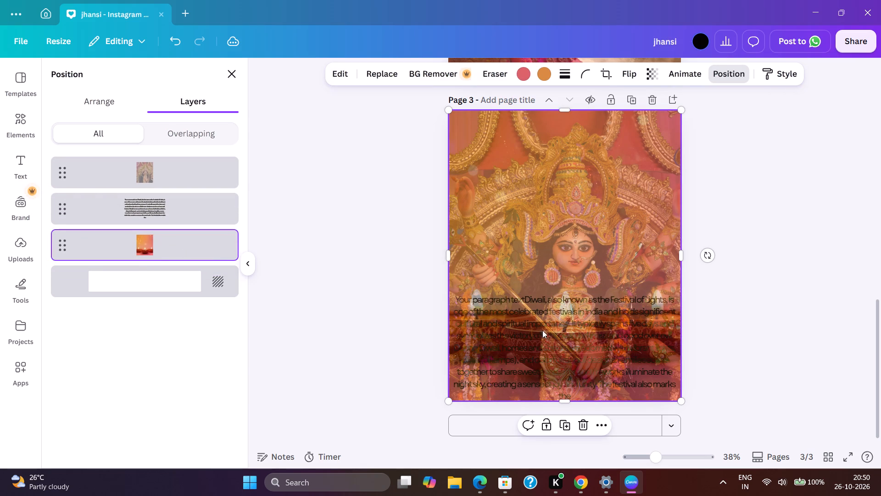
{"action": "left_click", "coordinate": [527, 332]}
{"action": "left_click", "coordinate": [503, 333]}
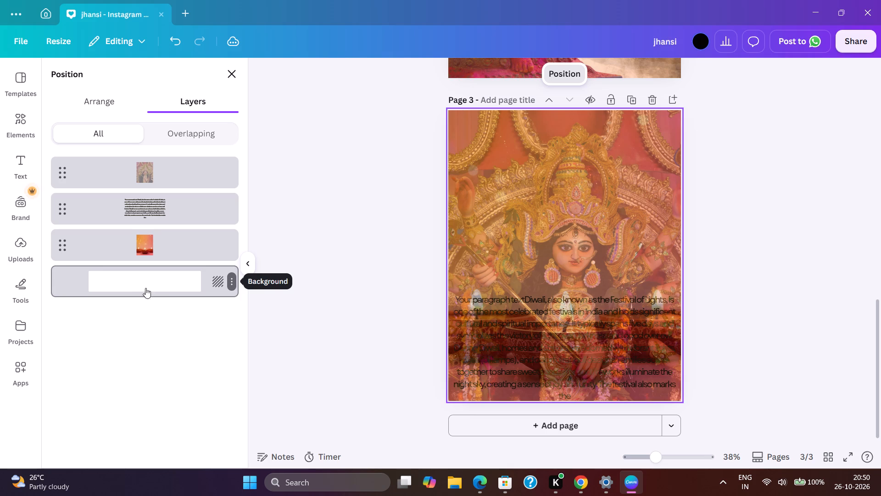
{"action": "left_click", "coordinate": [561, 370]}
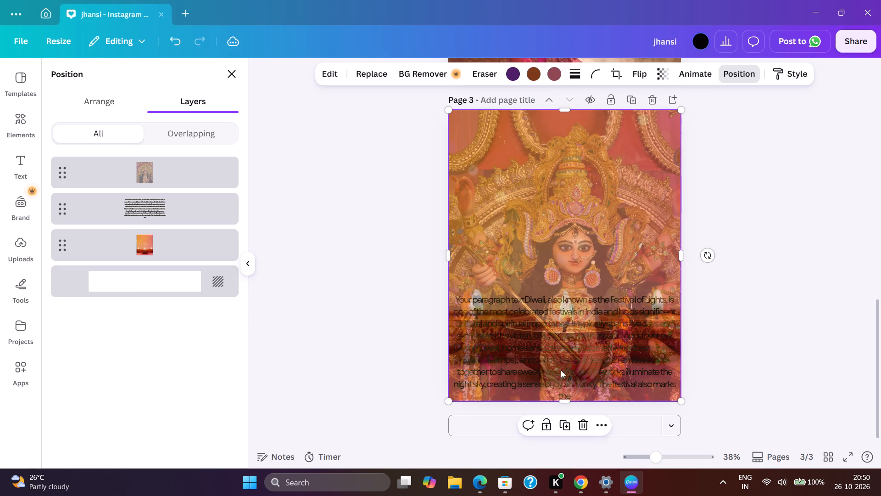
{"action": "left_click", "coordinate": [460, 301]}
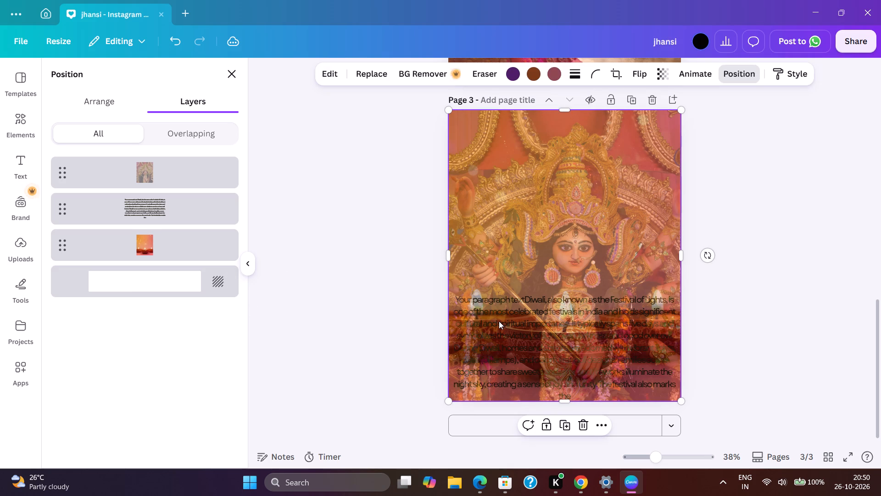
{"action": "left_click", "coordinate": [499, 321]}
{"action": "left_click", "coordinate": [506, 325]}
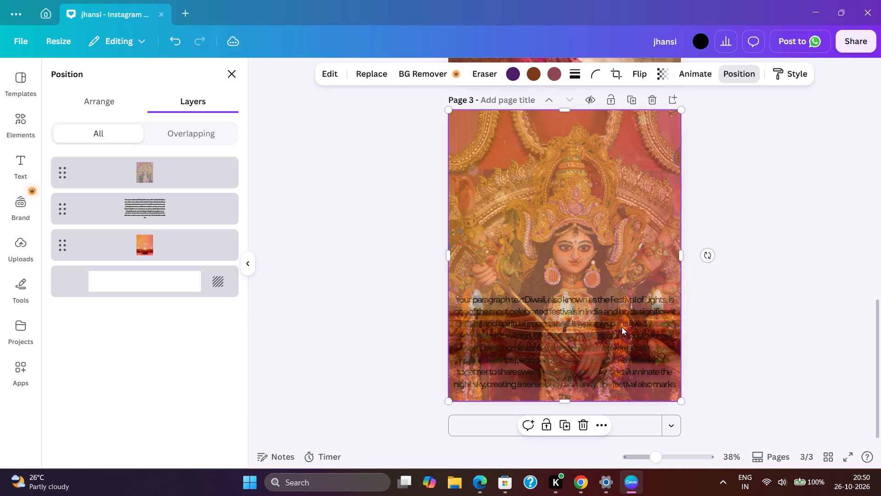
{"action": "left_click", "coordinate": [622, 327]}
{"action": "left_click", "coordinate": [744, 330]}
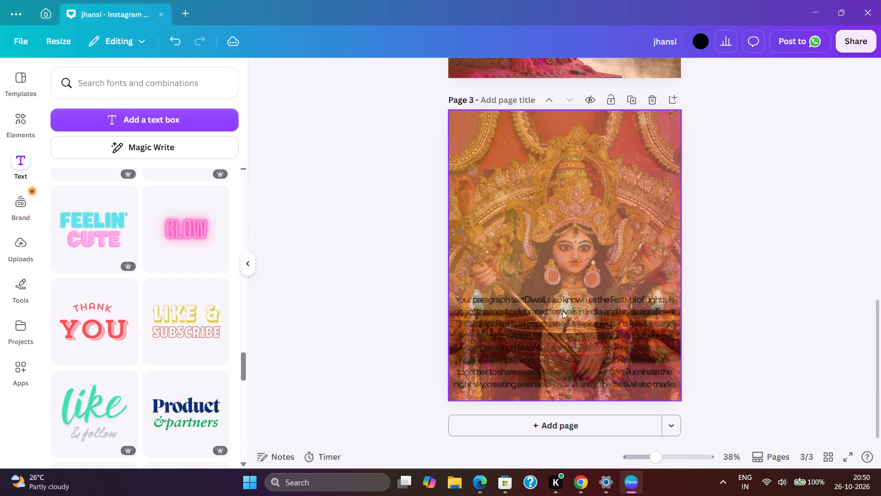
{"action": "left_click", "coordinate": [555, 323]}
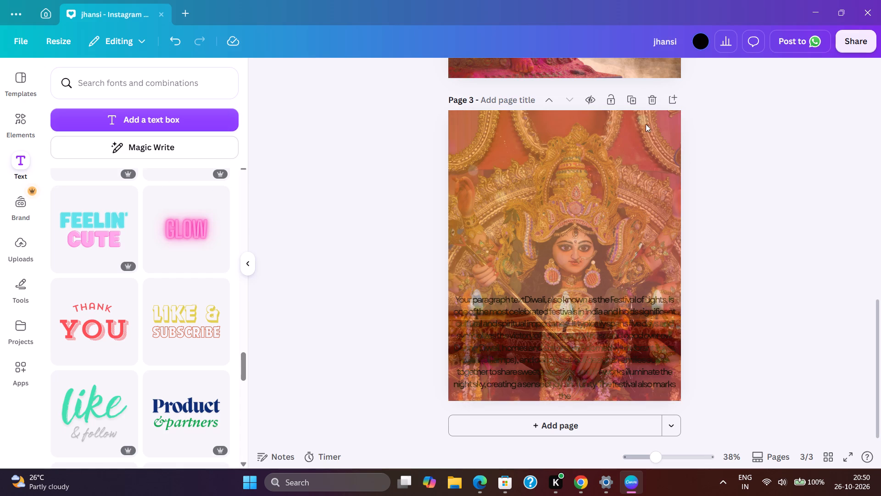
Select the Diwali paragraph through page 3's layers and set its text colour to white.
{"action": "left_click", "coordinate": [632, 152]}
{"action": "left_click", "coordinate": [739, 71]}
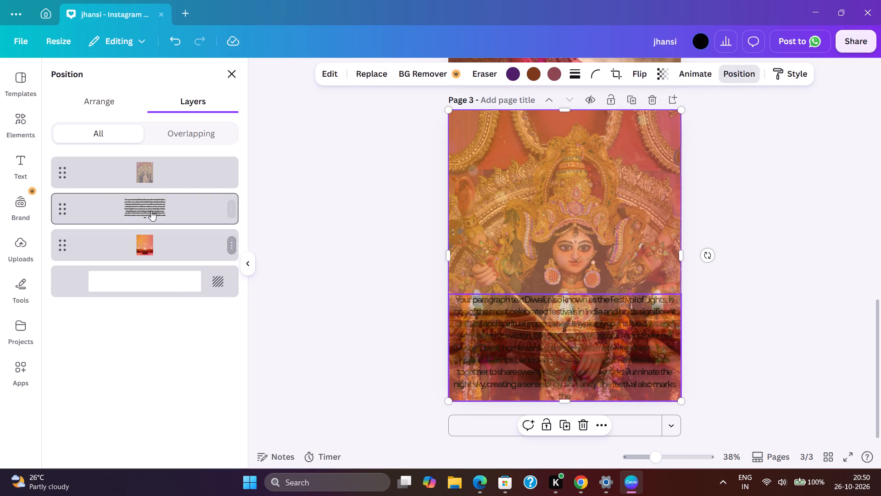
{"action": "left_click", "coordinate": [151, 211]}
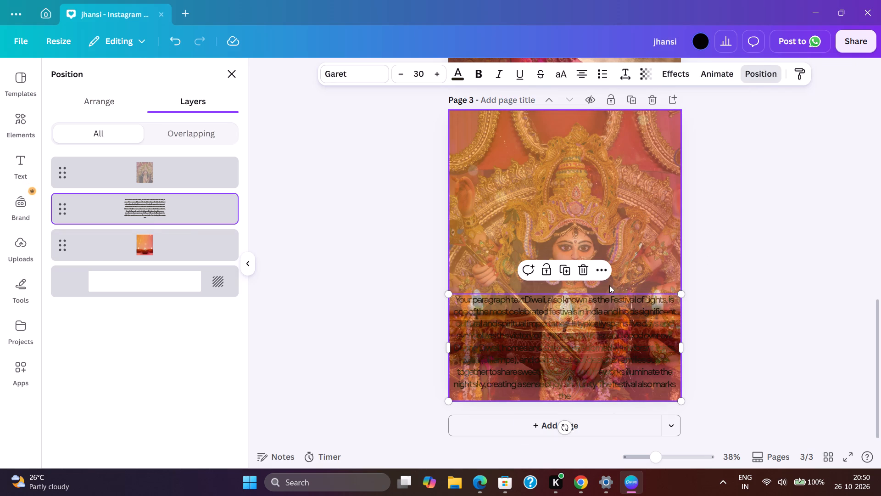
{"action": "left_click", "coordinate": [456, 76]}
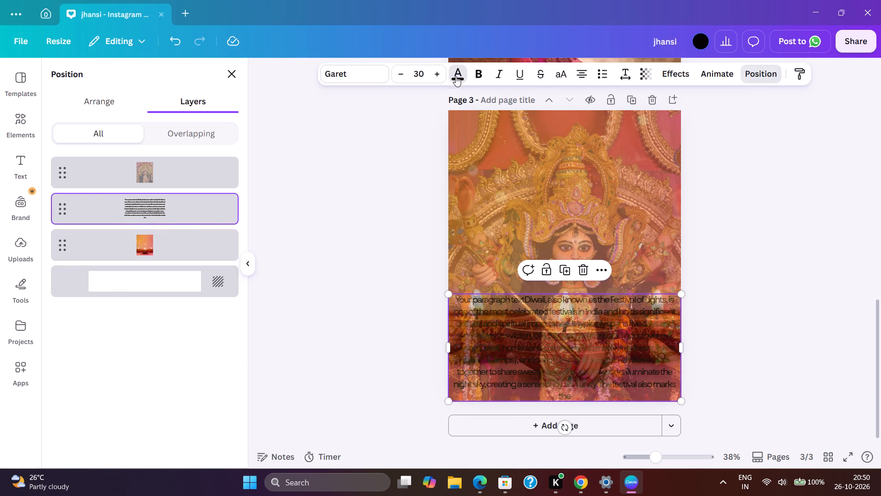
{"action": "left_click", "coordinate": [167, 162]}
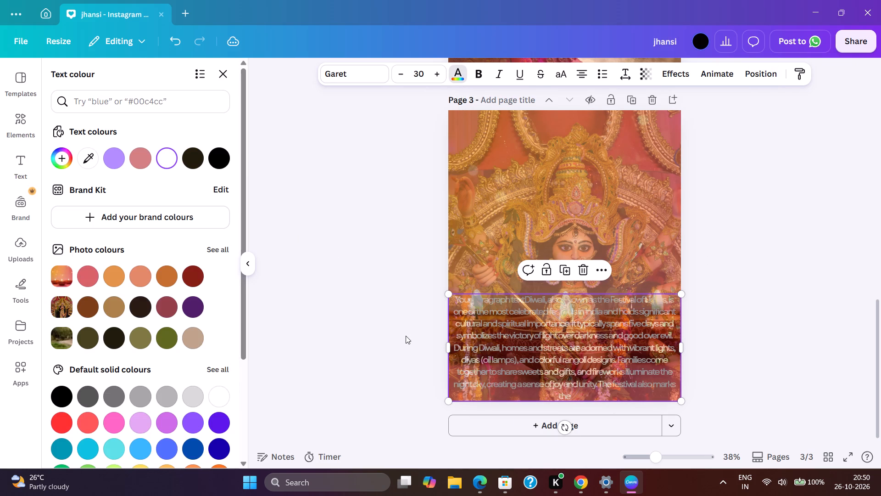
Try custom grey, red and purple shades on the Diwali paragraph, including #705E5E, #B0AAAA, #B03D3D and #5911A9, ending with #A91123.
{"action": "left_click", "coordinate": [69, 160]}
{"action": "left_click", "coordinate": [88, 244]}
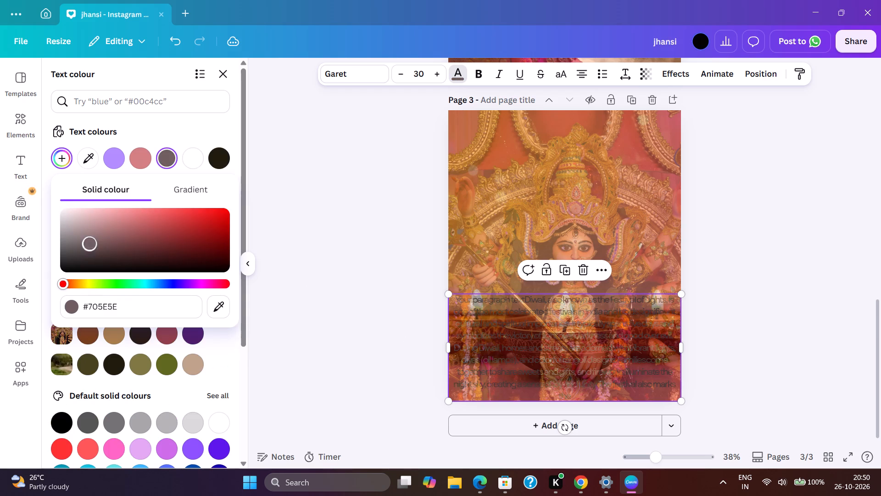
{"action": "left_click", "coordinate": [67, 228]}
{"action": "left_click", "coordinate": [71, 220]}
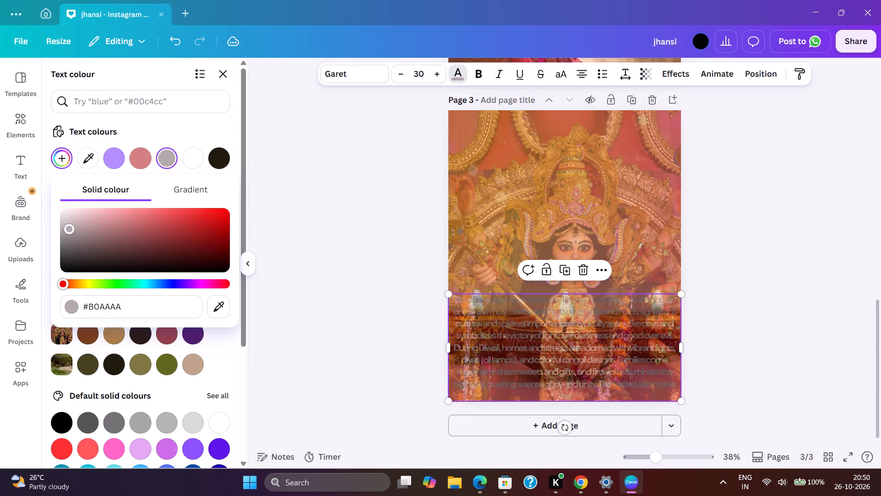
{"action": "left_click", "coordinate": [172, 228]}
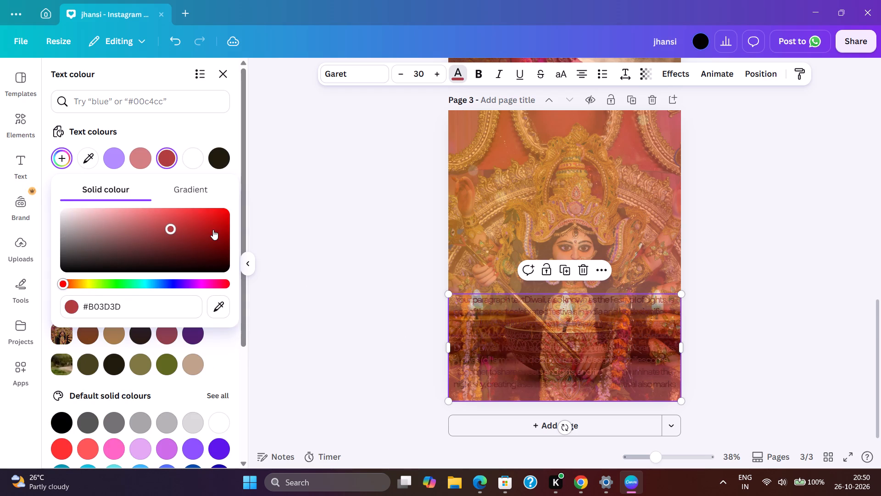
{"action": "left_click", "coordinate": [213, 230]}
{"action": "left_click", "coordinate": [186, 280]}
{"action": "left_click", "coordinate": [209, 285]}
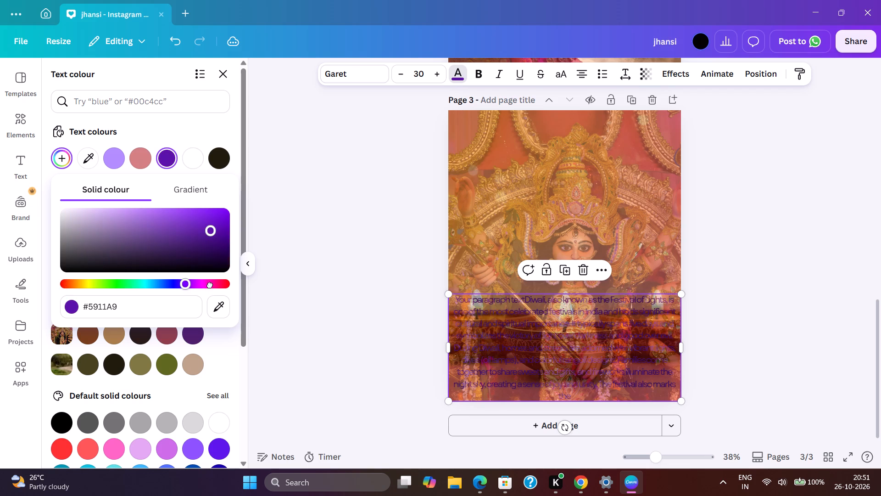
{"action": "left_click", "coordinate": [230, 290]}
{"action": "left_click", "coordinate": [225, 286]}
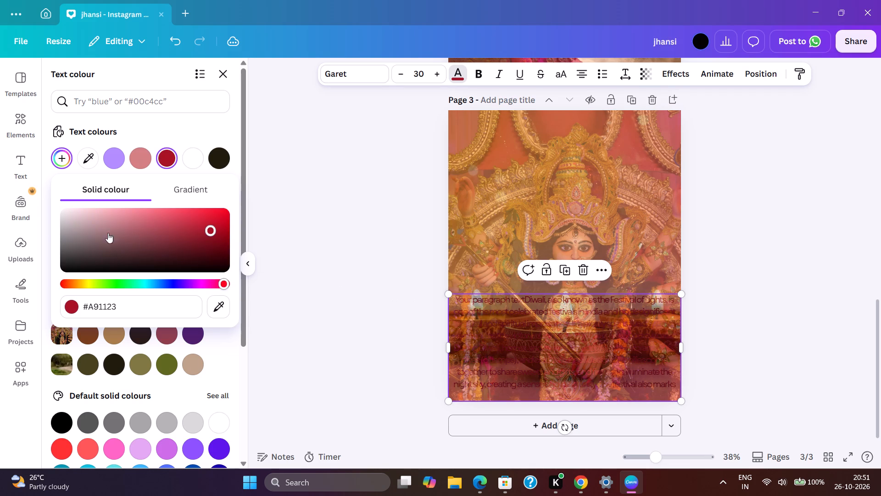
Set the Diwali paragraph's colour back to white and deselect it.
{"action": "left_click", "coordinate": [207, 160]}
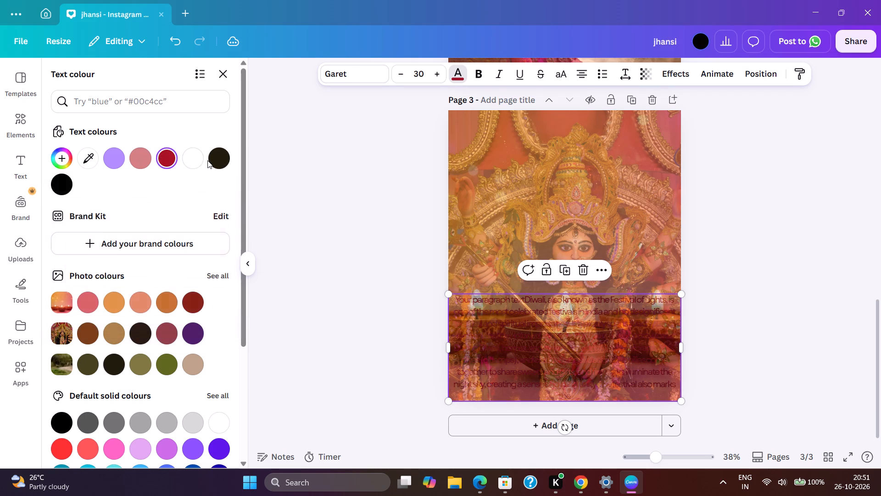
{"action": "left_click", "coordinate": [198, 163]}
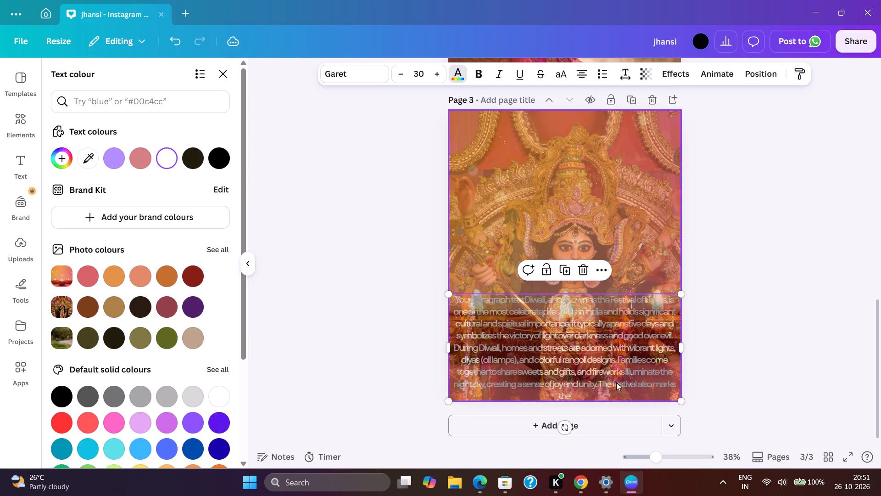
{"action": "left_click", "coordinate": [747, 402]}
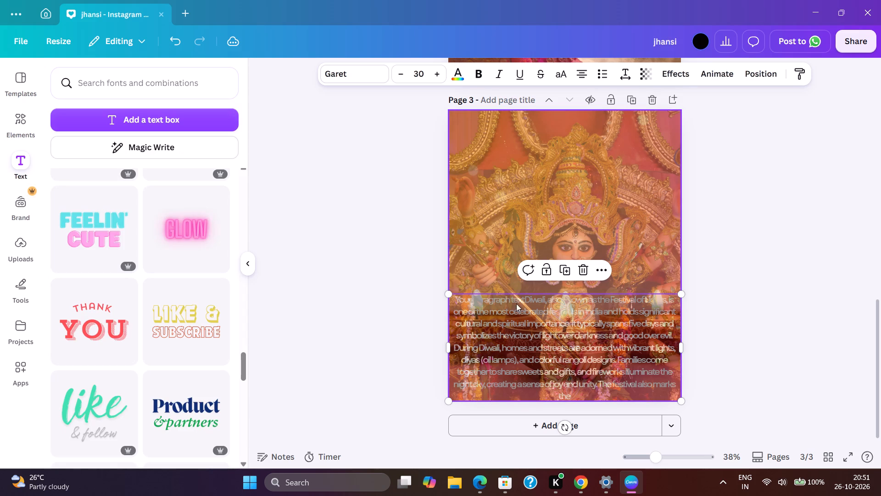
{"action": "left_click", "coordinate": [731, 325]}
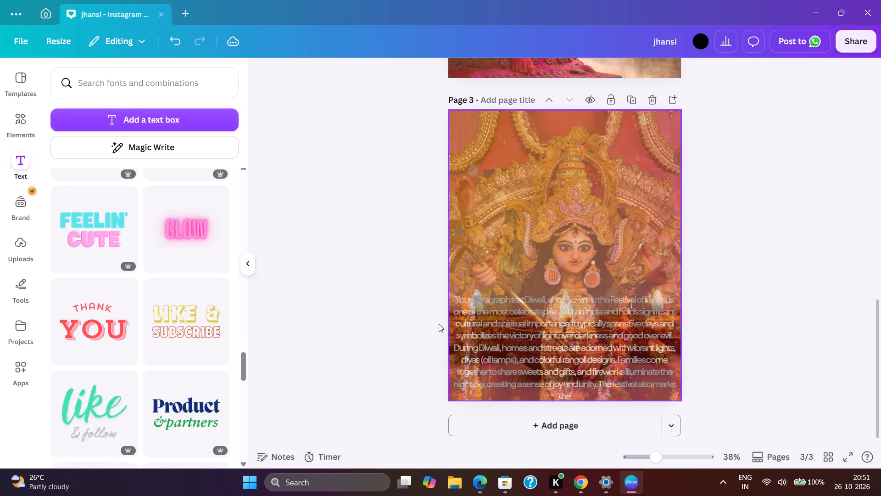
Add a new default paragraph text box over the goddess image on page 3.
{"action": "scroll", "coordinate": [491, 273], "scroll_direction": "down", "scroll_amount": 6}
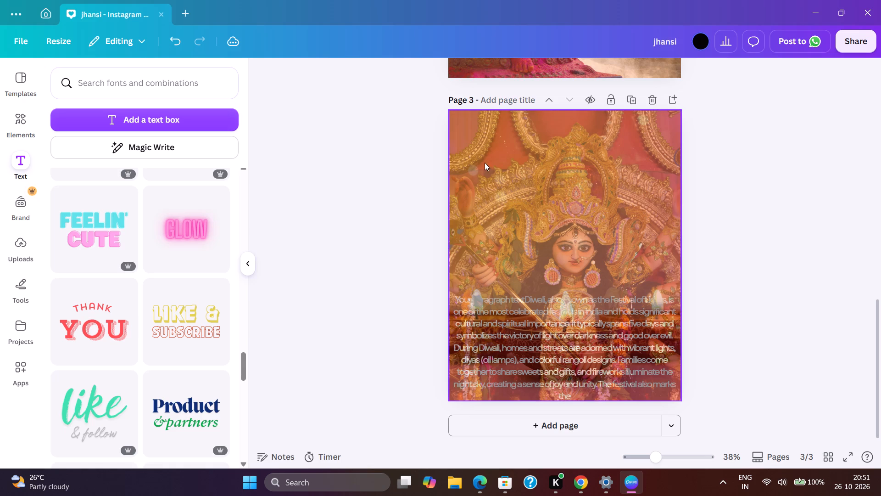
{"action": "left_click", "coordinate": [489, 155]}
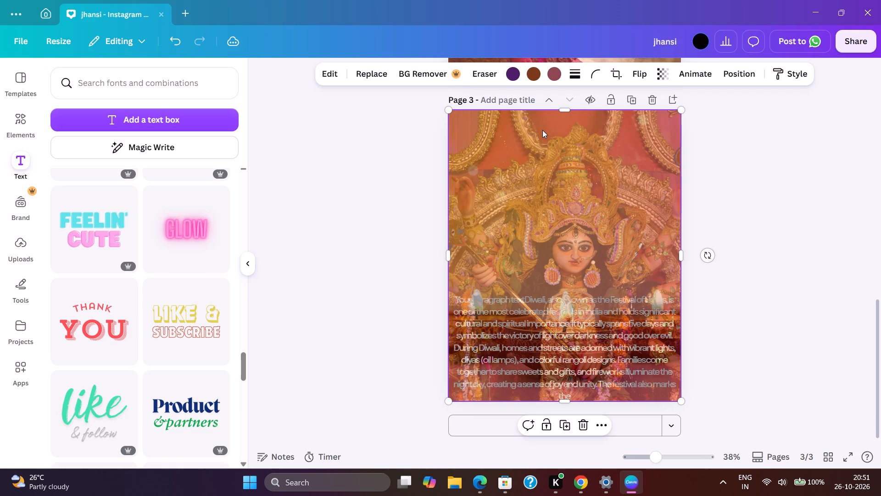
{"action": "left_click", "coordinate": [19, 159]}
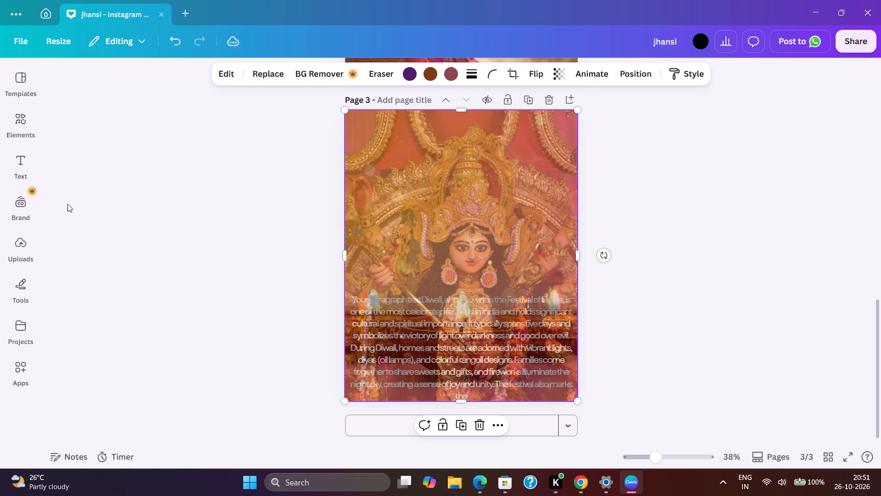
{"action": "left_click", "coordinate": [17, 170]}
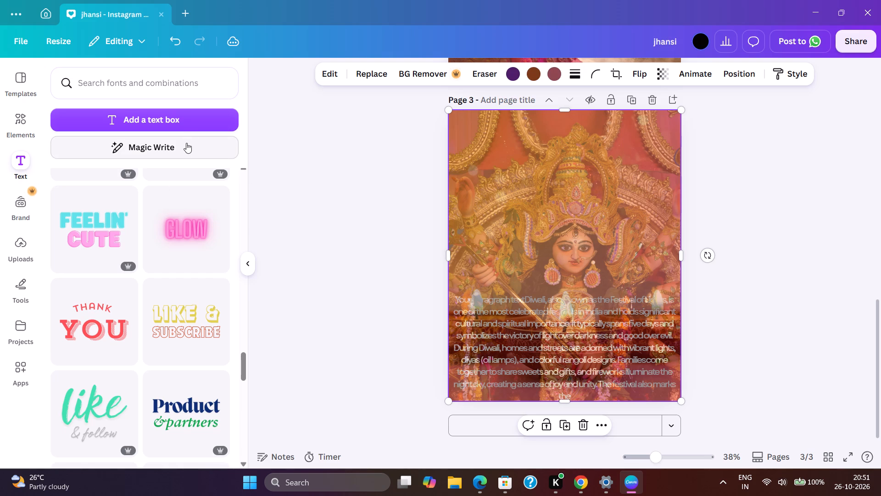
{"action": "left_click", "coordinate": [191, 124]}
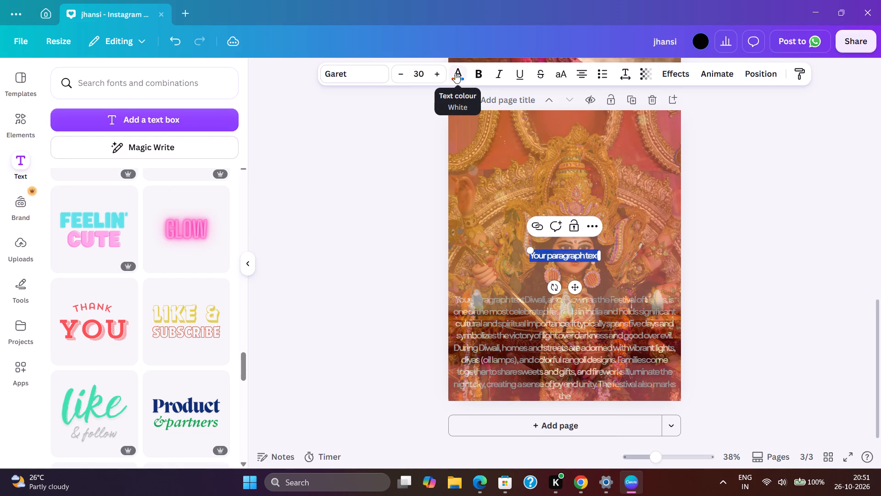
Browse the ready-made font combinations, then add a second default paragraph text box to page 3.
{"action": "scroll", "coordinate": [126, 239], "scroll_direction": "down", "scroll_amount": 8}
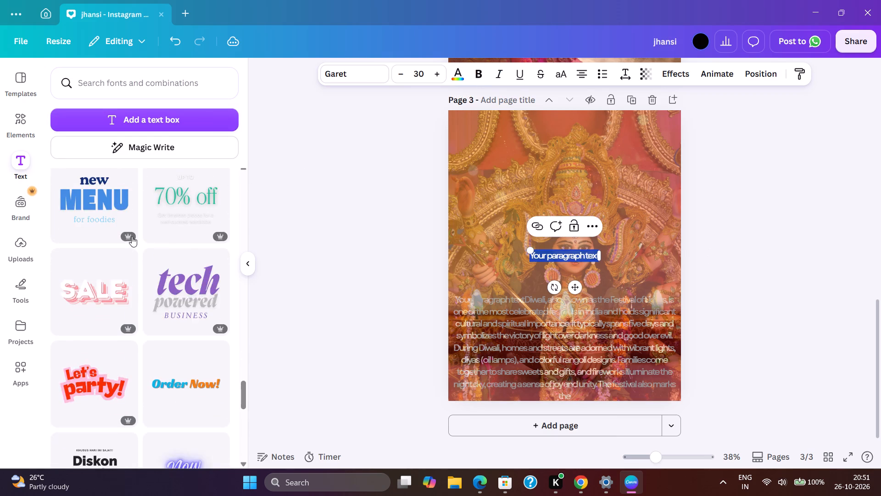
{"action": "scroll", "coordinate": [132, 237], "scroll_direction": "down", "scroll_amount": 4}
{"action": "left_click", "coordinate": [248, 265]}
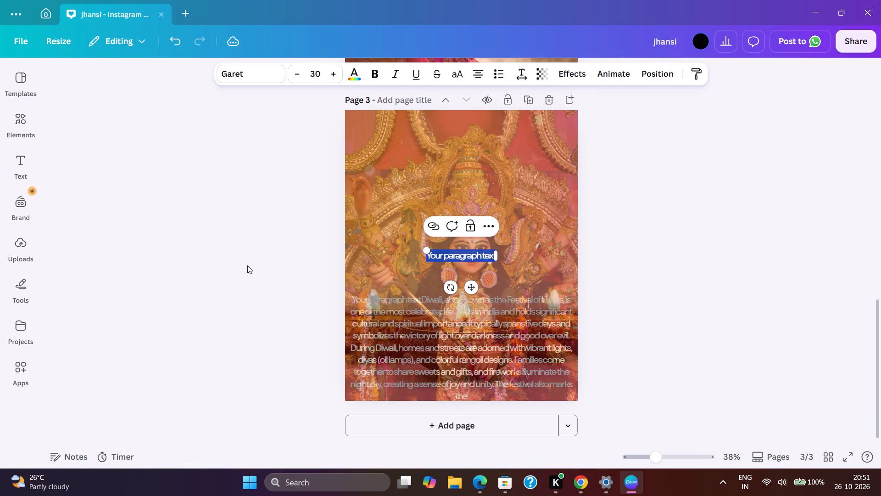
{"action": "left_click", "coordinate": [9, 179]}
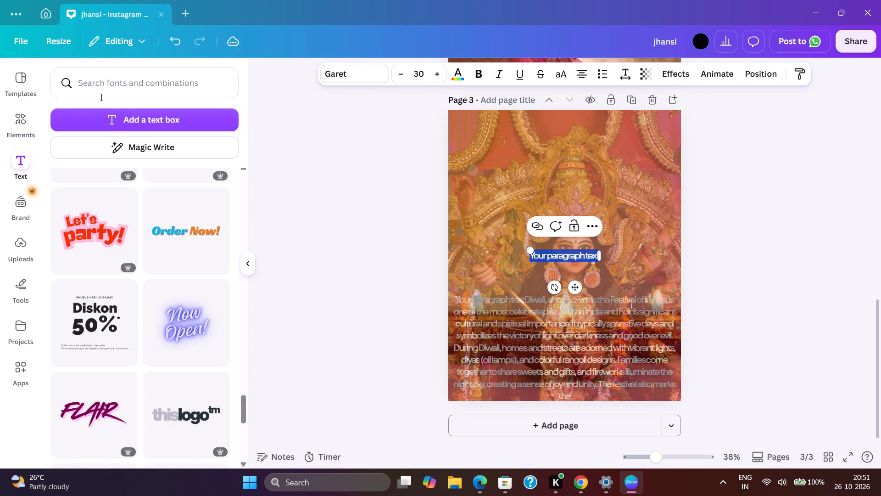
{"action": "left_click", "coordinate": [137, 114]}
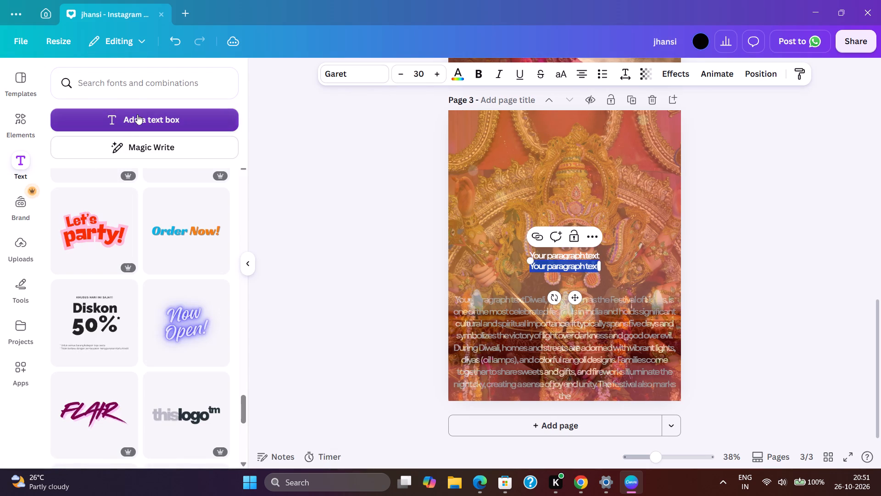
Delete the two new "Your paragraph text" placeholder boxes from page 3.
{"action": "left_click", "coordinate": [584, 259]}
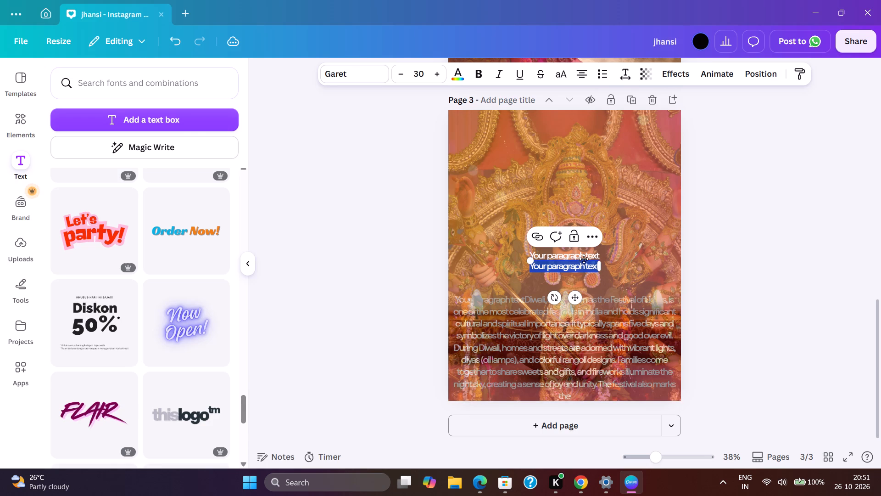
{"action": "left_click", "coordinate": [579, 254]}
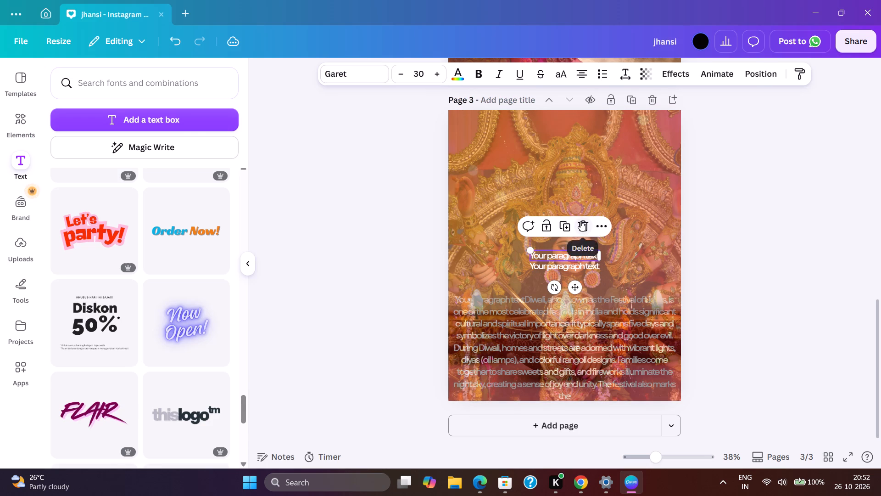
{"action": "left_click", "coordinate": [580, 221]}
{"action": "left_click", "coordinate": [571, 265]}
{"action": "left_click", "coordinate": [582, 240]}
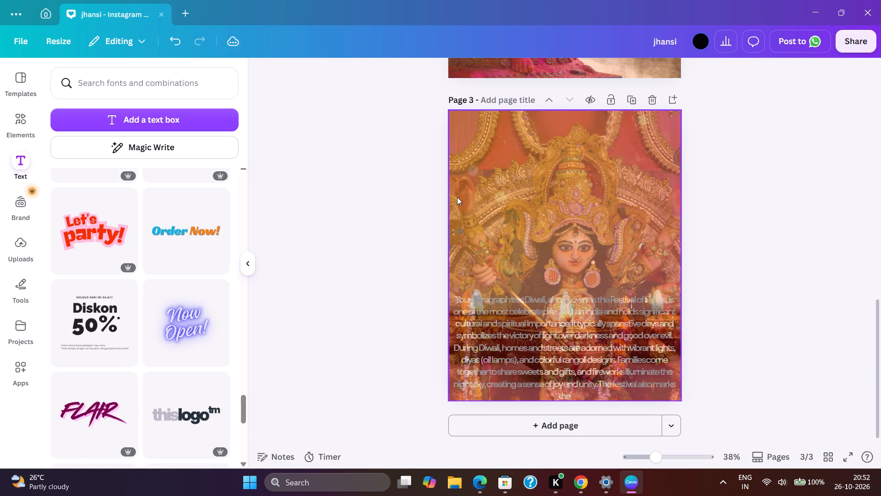
Add a new text box to page 3 reading "Happy Diwali".
{"action": "left_click", "coordinate": [177, 122]}
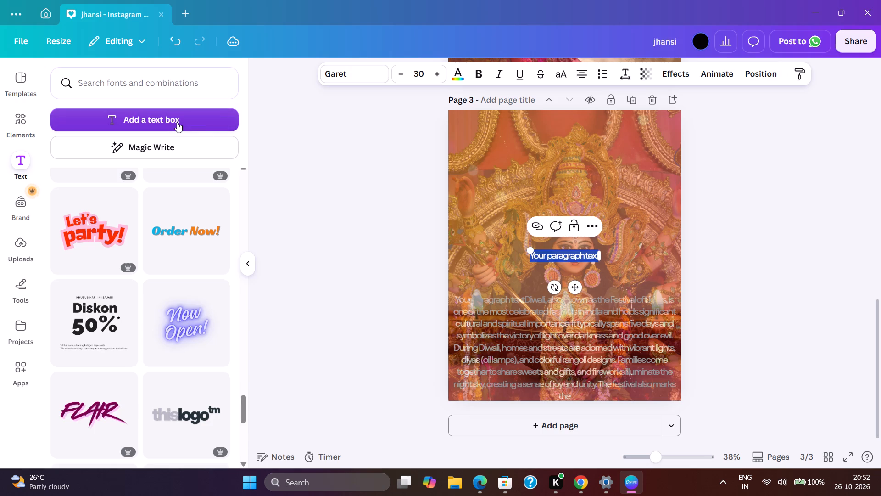
{"action": "key", "text": "BackSpace"}
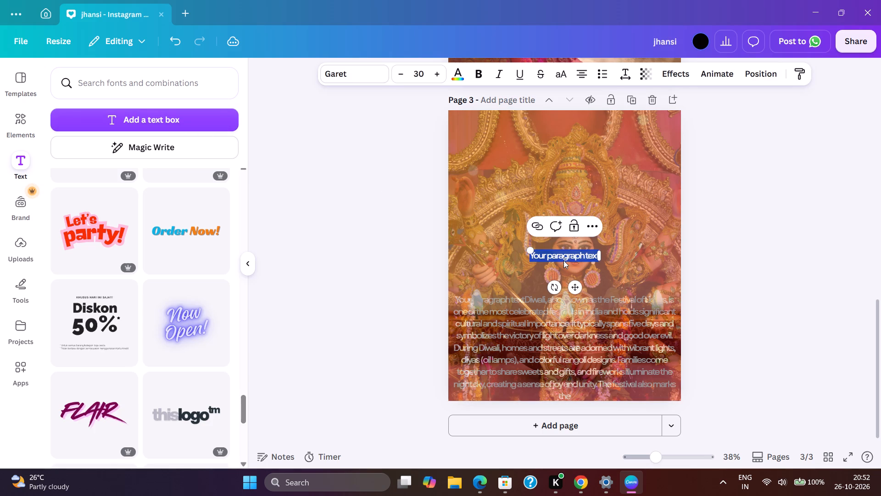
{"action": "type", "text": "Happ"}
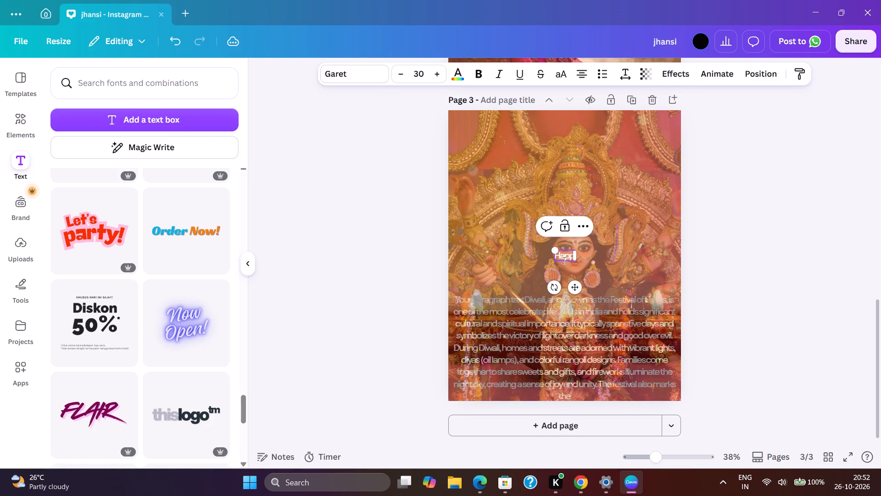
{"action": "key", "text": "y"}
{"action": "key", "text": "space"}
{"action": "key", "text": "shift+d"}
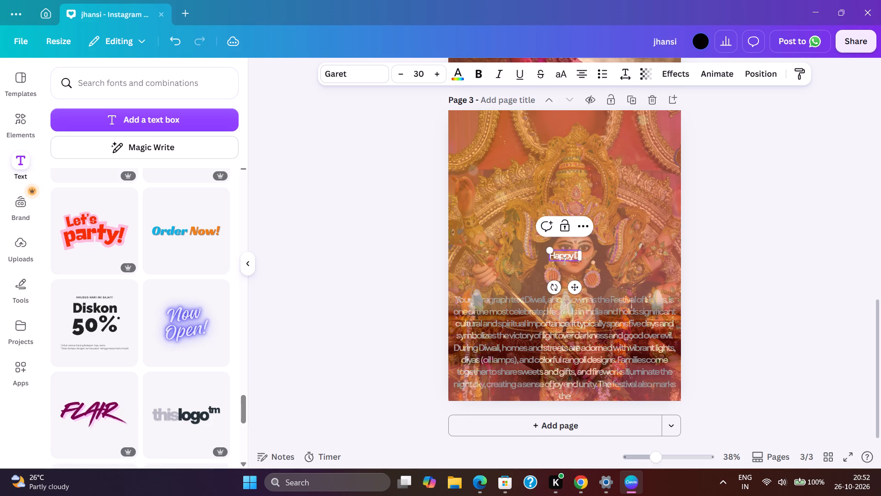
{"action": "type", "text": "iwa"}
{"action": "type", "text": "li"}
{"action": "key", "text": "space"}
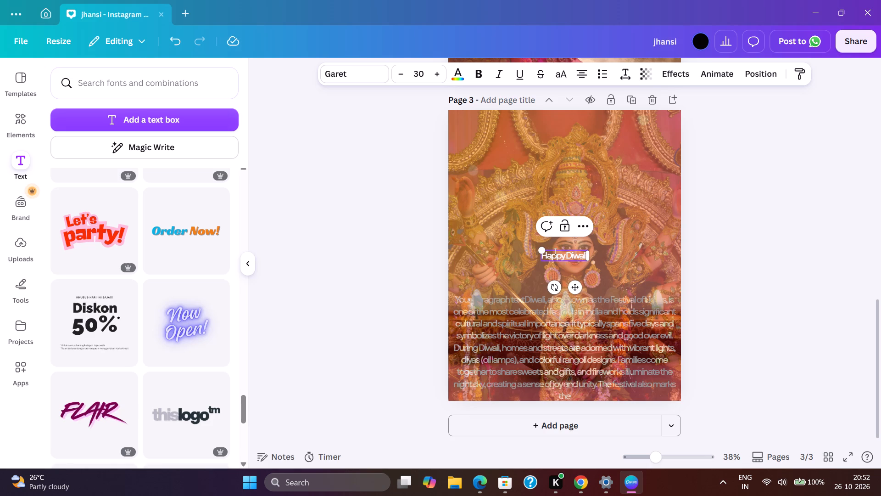
{"action": "left_click", "coordinate": [738, 256]}
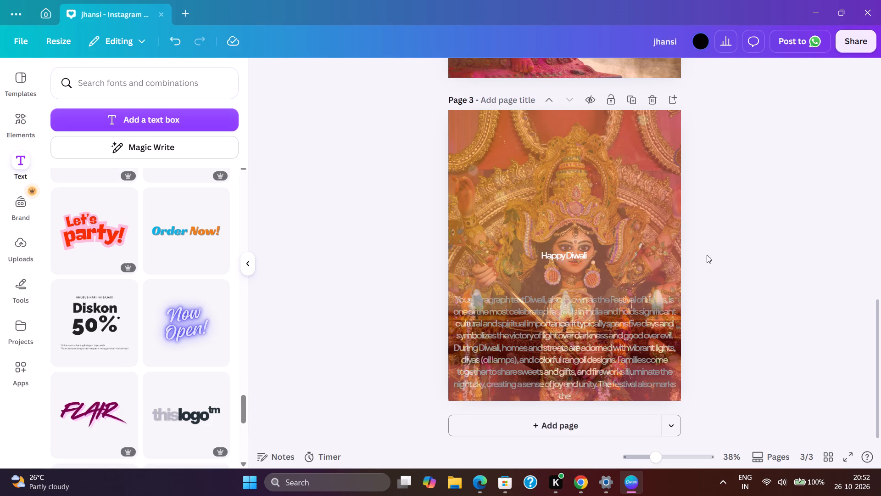
Move the "Happy Diwali" text to the top of page 3, centred horizontally above the goddess's crown, and deselect it.
{"action": "left_click_drag", "start_coordinate": [581, 254], "coordinate": [538, 130]}
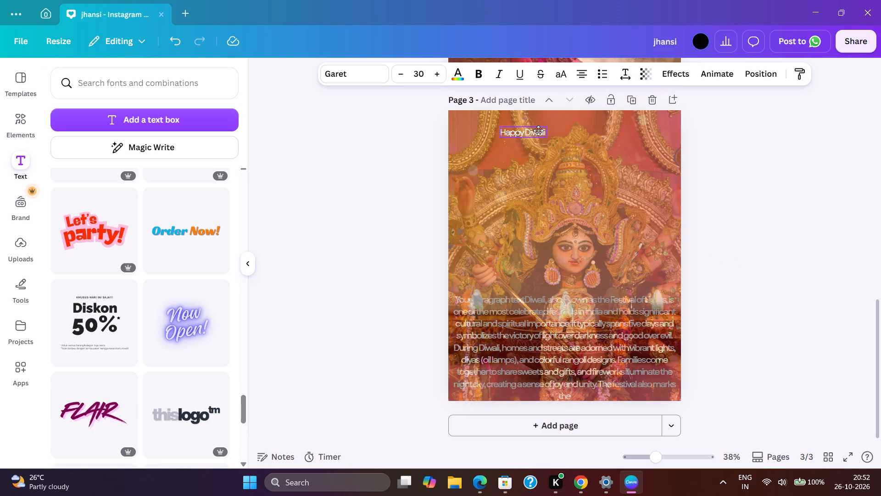
{"action": "left_click_drag", "start_coordinate": [538, 130], "coordinate": [532, 130]}
{"action": "left_click_drag", "start_coordinate": [537, 133], "coordinate": [545, 133]}
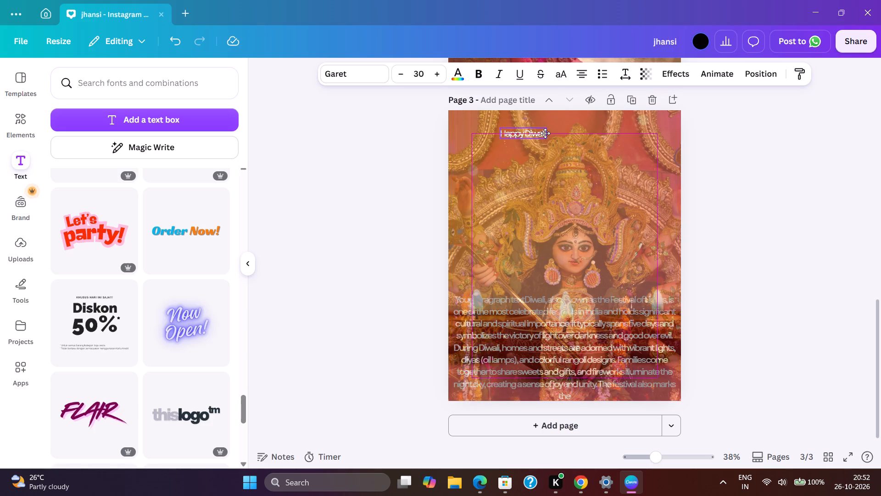
{"action": "left_click_drag", "start_coordinate": [545, 133], "coordinate": [587, 129]}
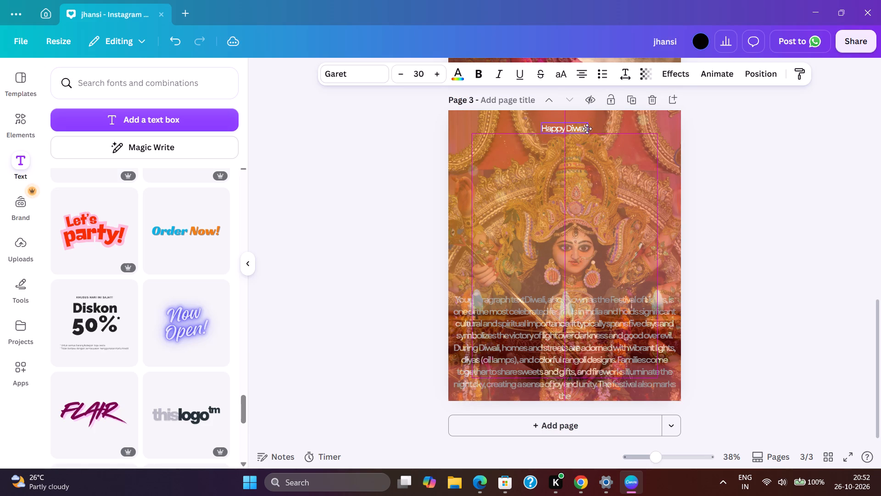
{"action": "left_click_drag", "start_coordinate": [587, 129], "coordinate": [586, 129]}
{"action": "left_click", "coordinate": [767, 240]}
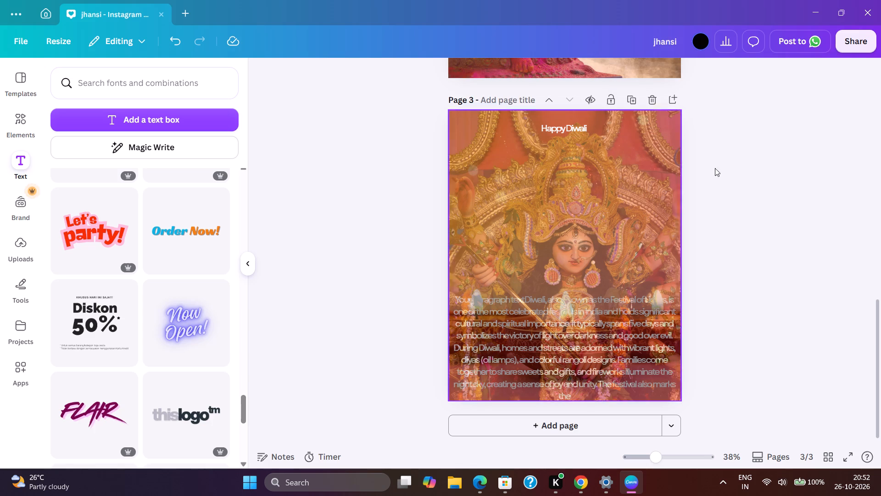
Widen the "Happy Diwali" heading's text box to about 542 px and move it down over the goddess's crown.
{"action": "left_click", "coordinate": [559, 127]}
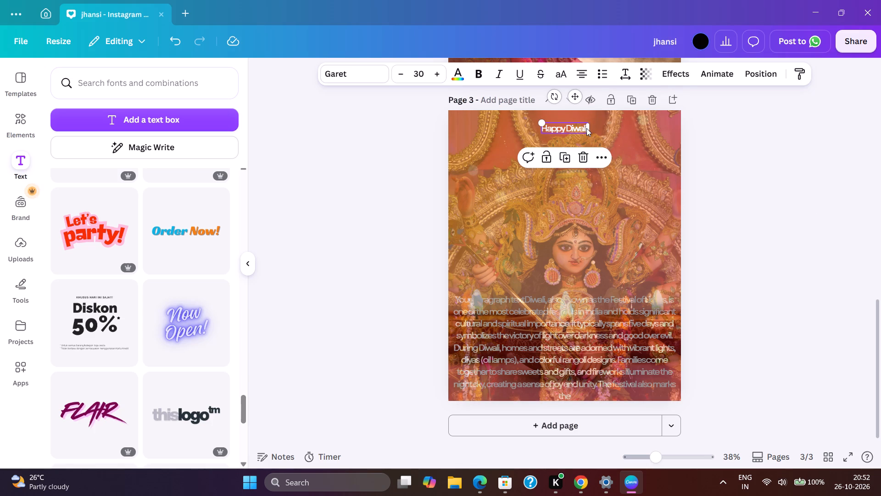
{"action": "left_click_drag", "start_coordinate": [587, 125], "coordinate": [656, 149]}
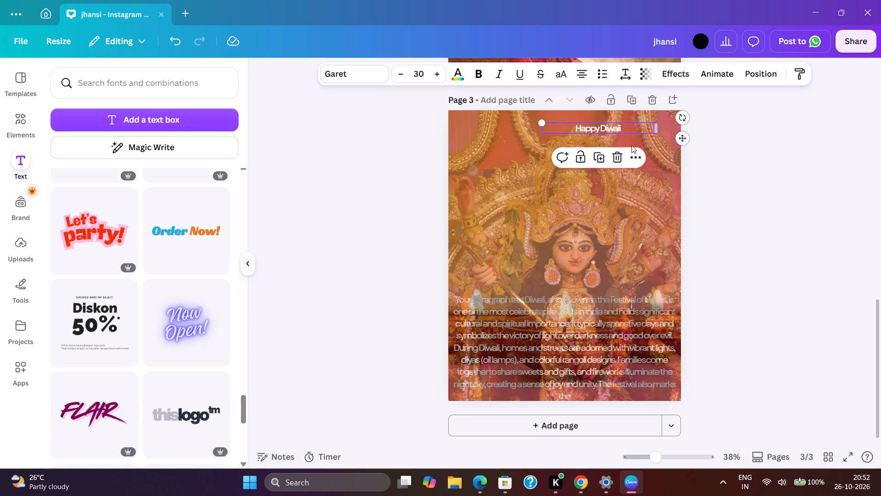
{"action": "left_click_drag", "start_coordinate": [608, 128], "coordinate": [579, 130]}
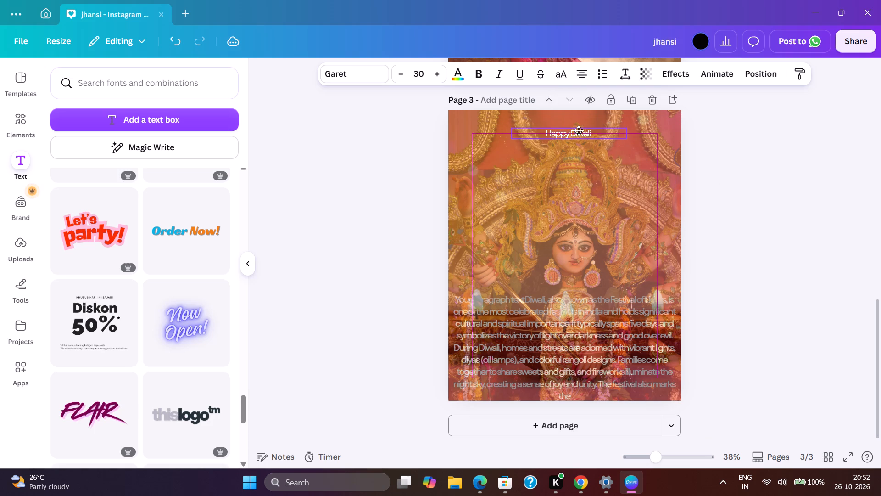
{"action": "left_click_drag", "start_coordinate": [579, 130], "coordinate": [583, 184]}
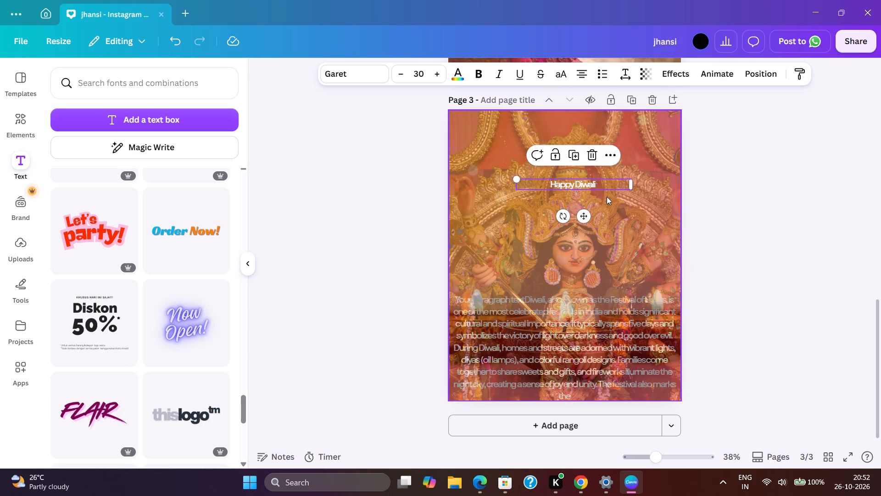
{"action": "left_click_drag", "start_coordinate": [631, 183], "coordinate": [635, 208]}
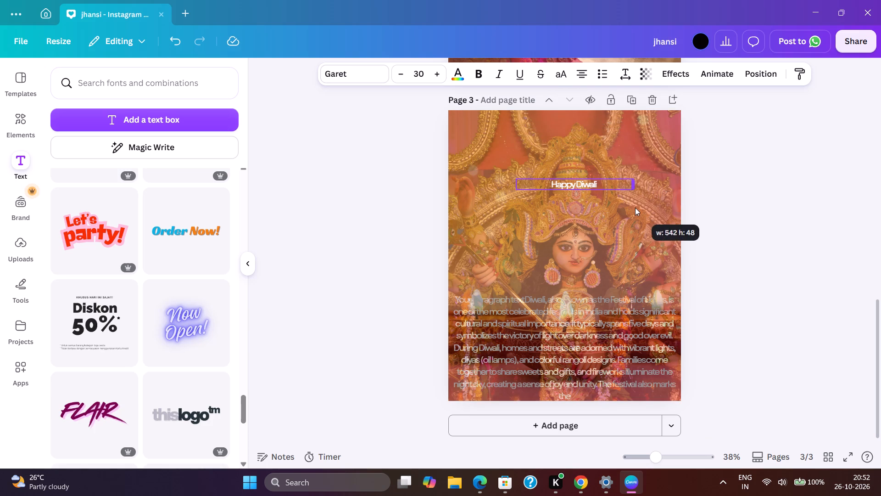
{"action": "left_click_drag", "start_coordinate": [635, 208], "coordinate": [636, 220]}
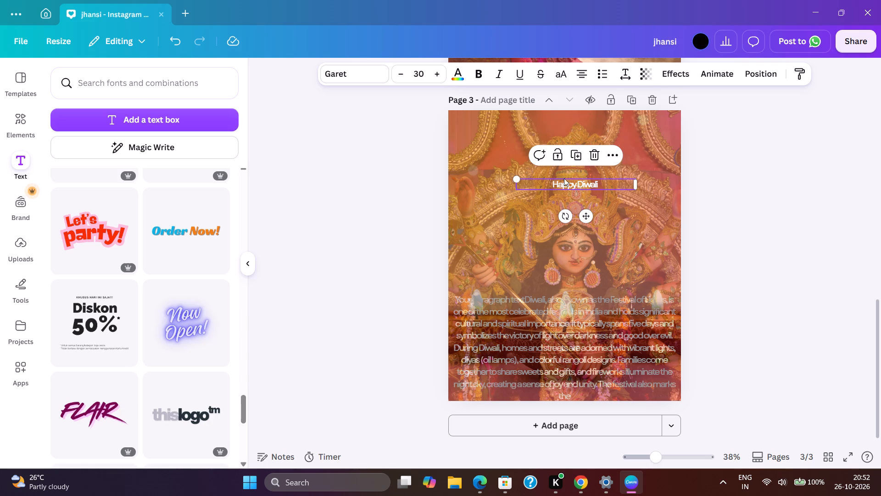
Make the "Happy Diwali" heading bold.
{"action": "left_click", "coordinate": [482, 76]}
{"action": "left_click", "coordinate": [636, 185]}
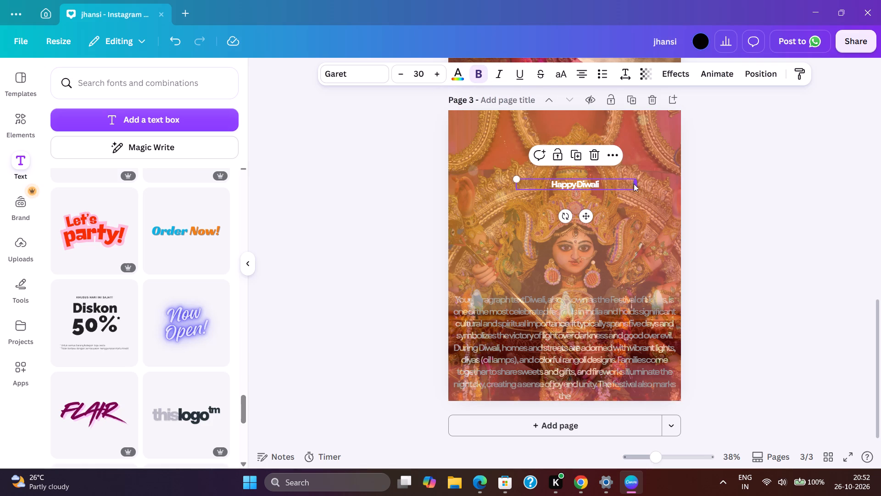